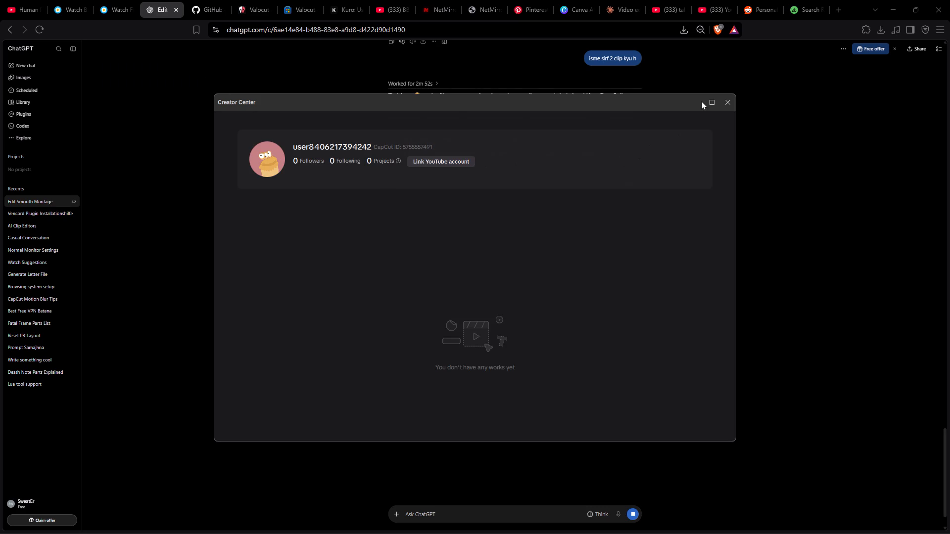
pyautogui.click(718, 95)
pyautogui.click(726, 100)
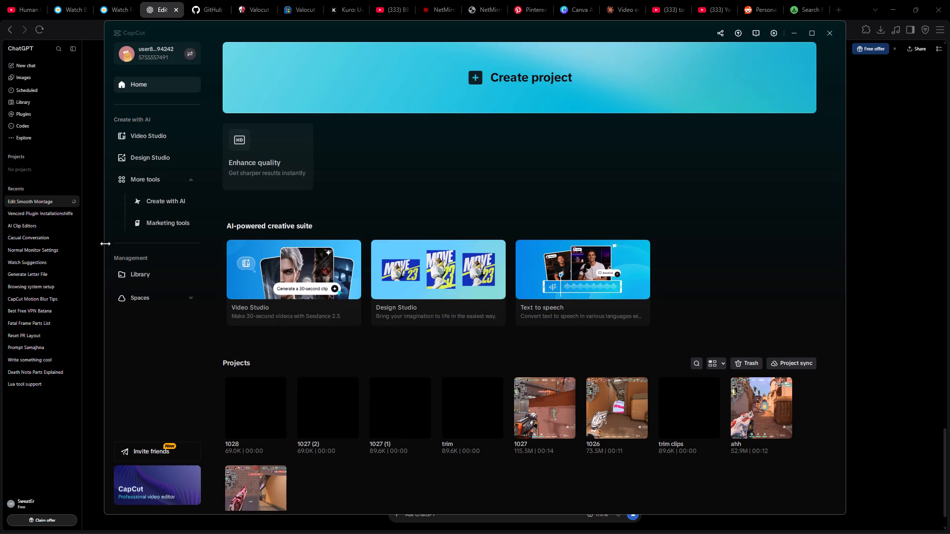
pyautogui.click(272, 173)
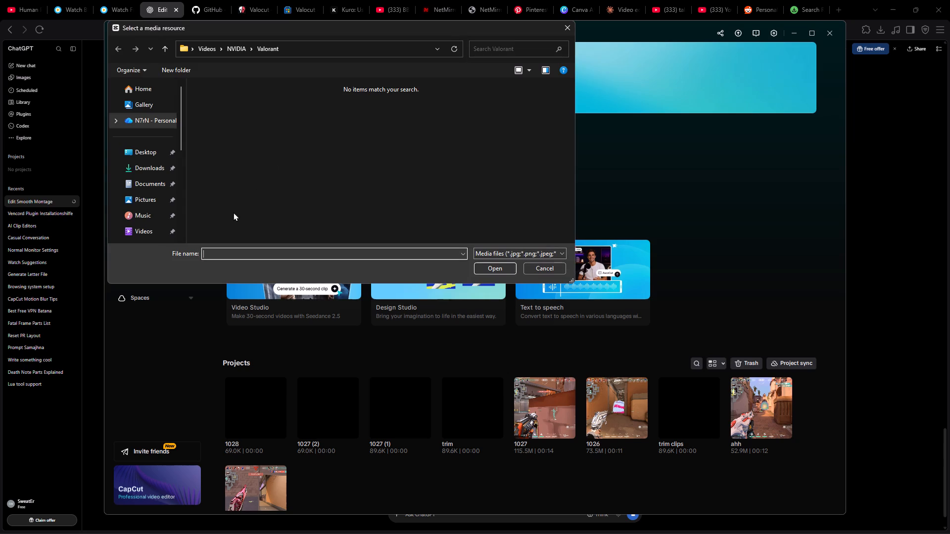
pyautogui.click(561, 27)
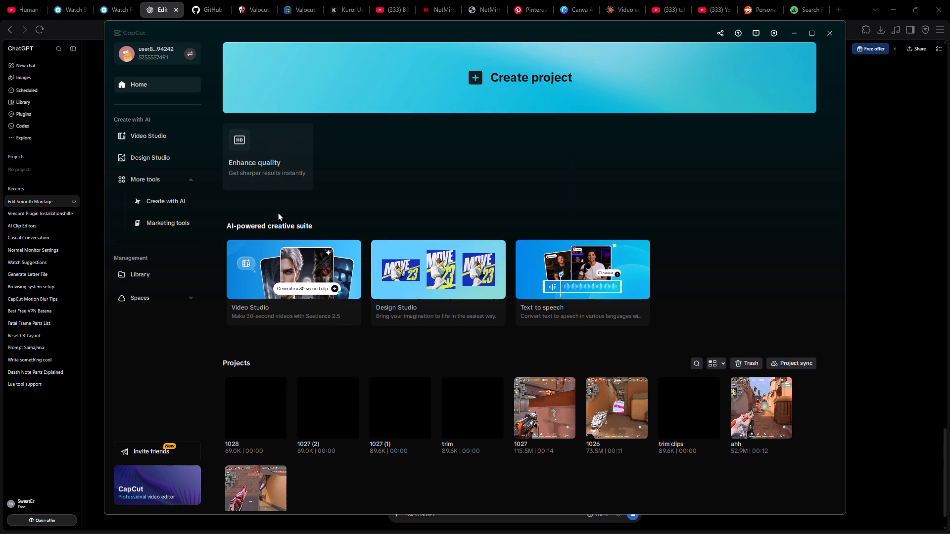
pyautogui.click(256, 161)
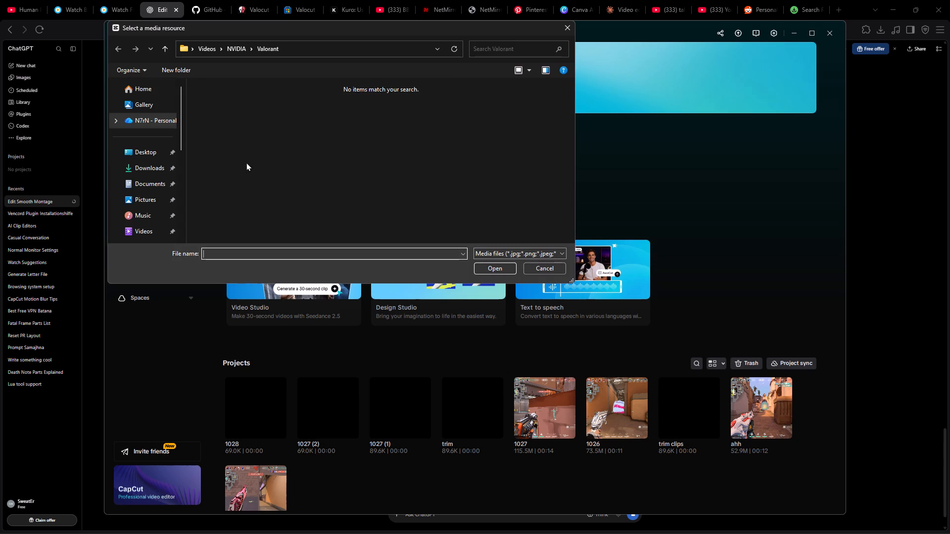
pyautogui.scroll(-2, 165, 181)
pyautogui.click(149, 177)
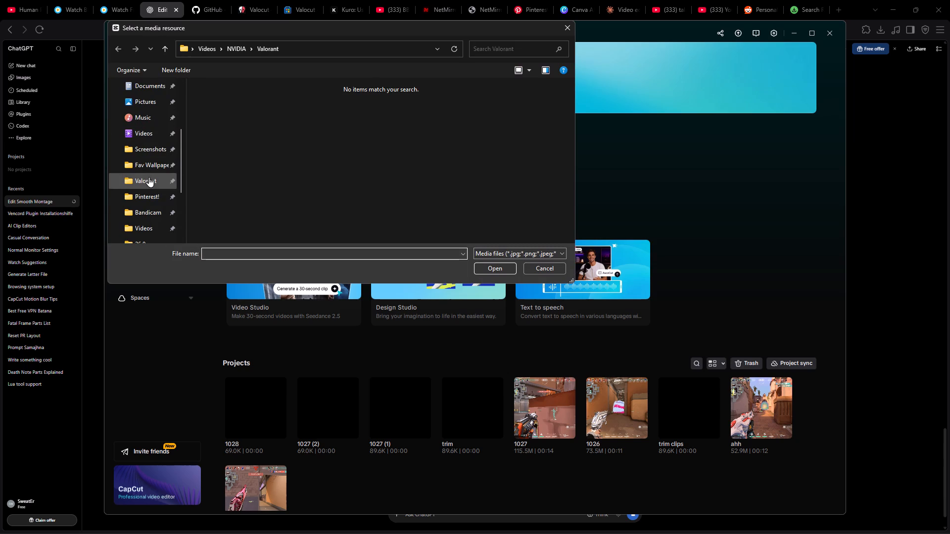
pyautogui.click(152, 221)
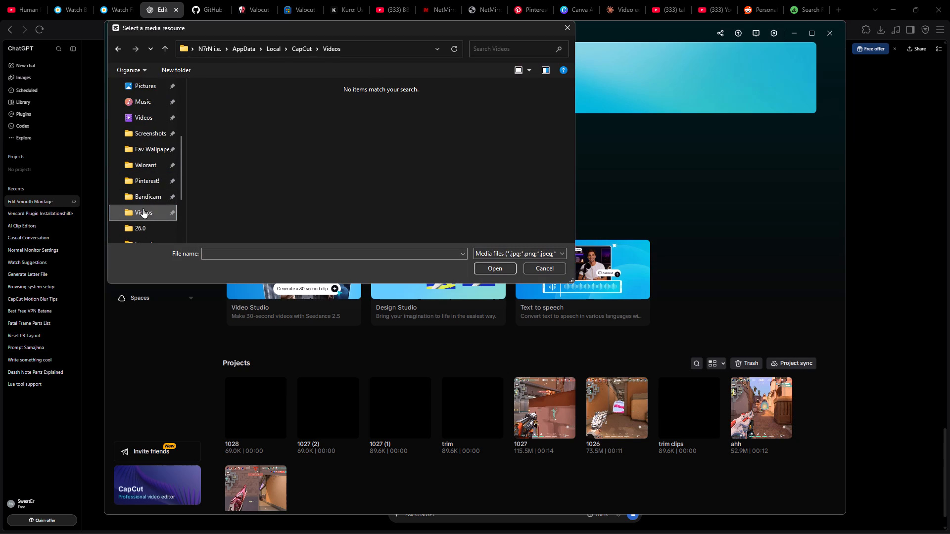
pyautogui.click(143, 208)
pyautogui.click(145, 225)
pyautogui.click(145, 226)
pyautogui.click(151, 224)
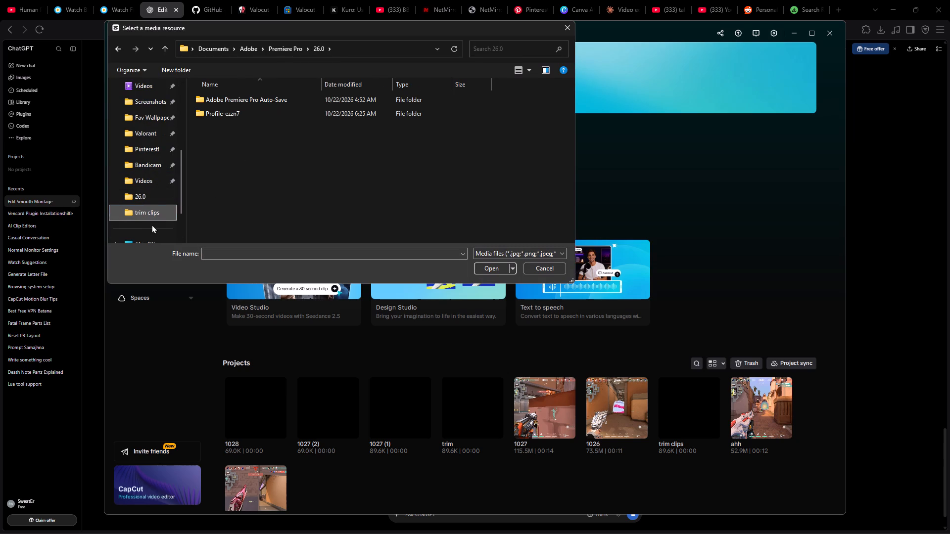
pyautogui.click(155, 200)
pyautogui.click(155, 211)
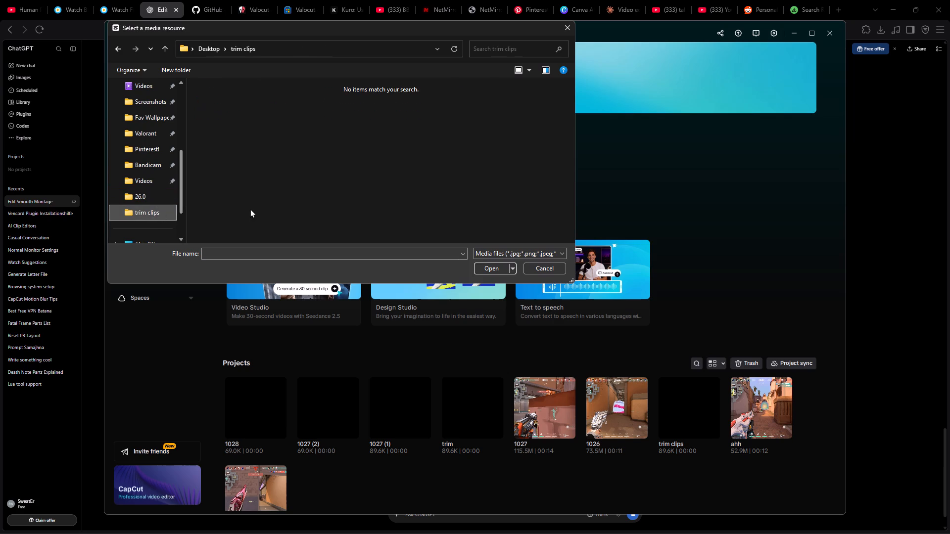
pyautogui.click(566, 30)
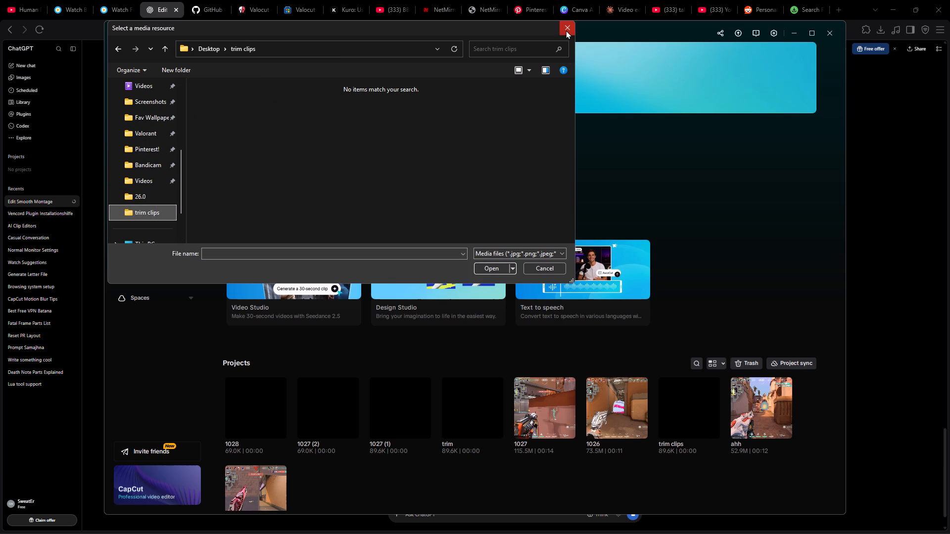
# Start Enhance quality and look for a media file in the video, screenshot, wallpaper, Pinterest, Premiere Pro and trim clips folders.
pyautogui.click(244, 154)
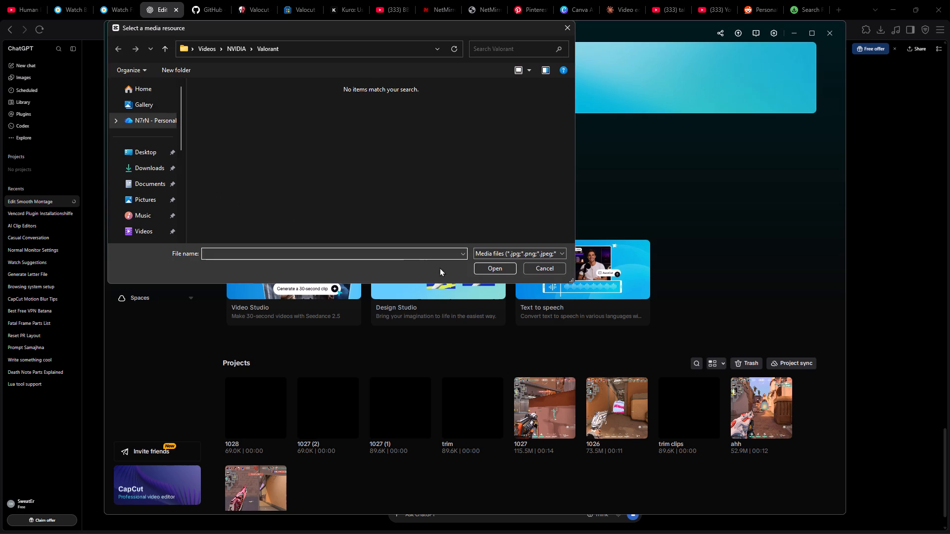
pyautogui.click(487, 270)
pyautogui.scroll(-5, 138, 179)
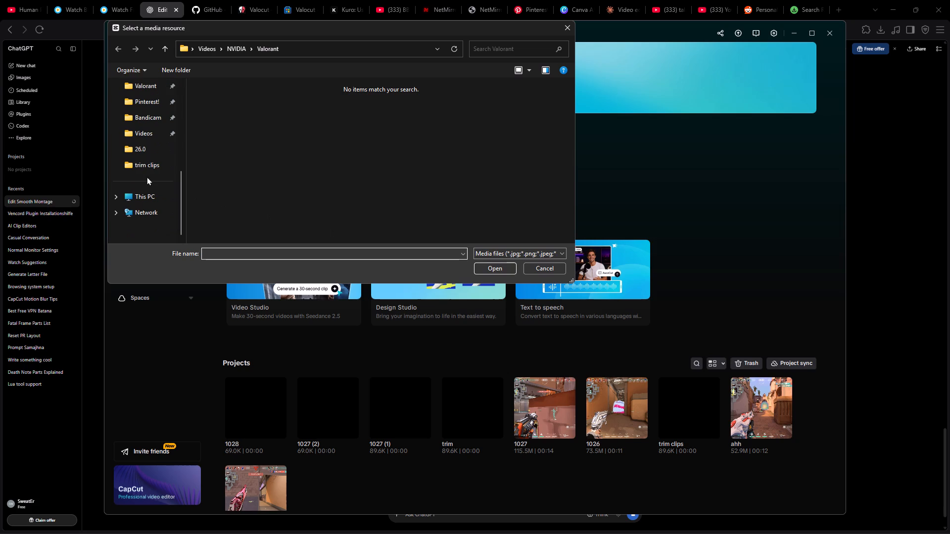
pyautogui.click(149, 157)
pyautogui.click(150, 166)
pyautogui.click(150, 156)
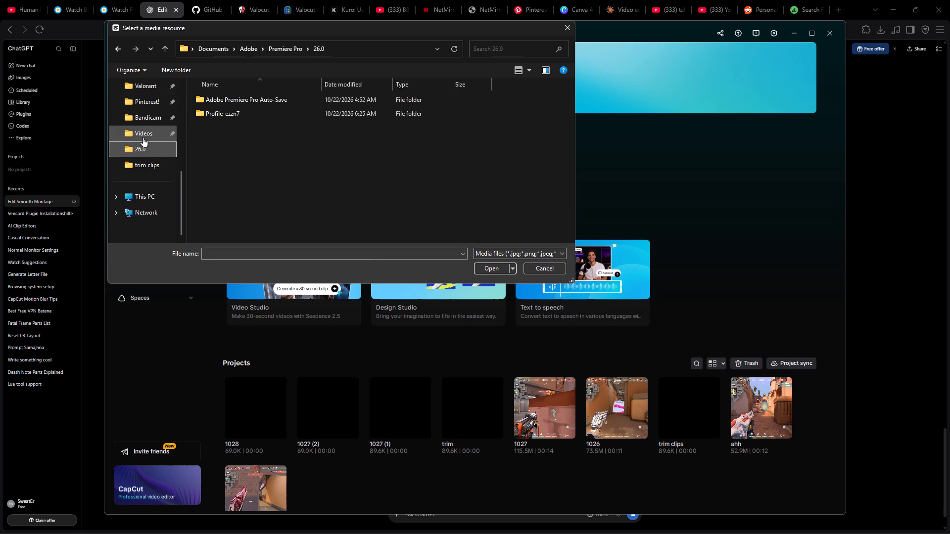
pyautogui.doubleClick(228, 112)
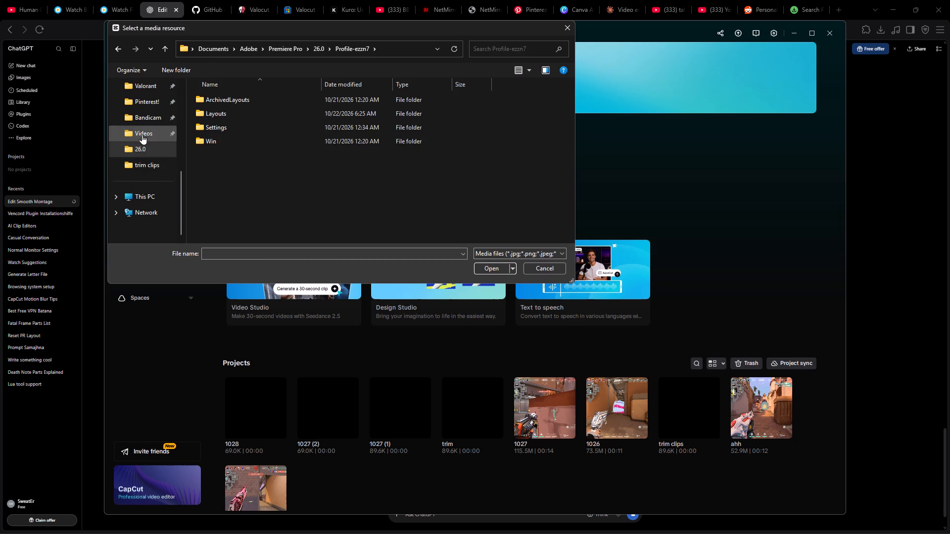
pyautogui.click(142, 133)
pyautogui.click(150, 121)
pyautogui.click(153, 107)
pyautogui.scroll(4, 140, 198)
pyautogui.scroll(-1, 151, 186)
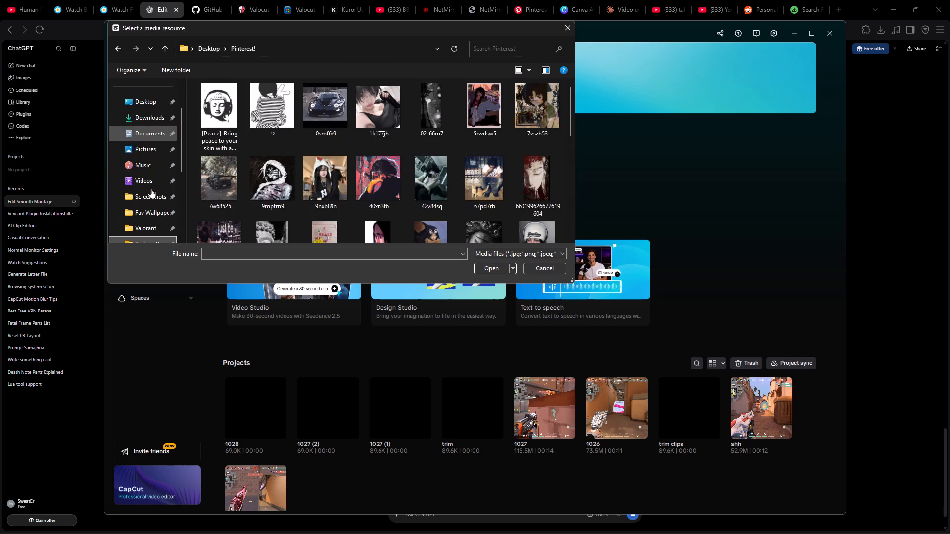
pyautogui.scroll(-2, 151, 188)
pyautogui.click(153, 211)
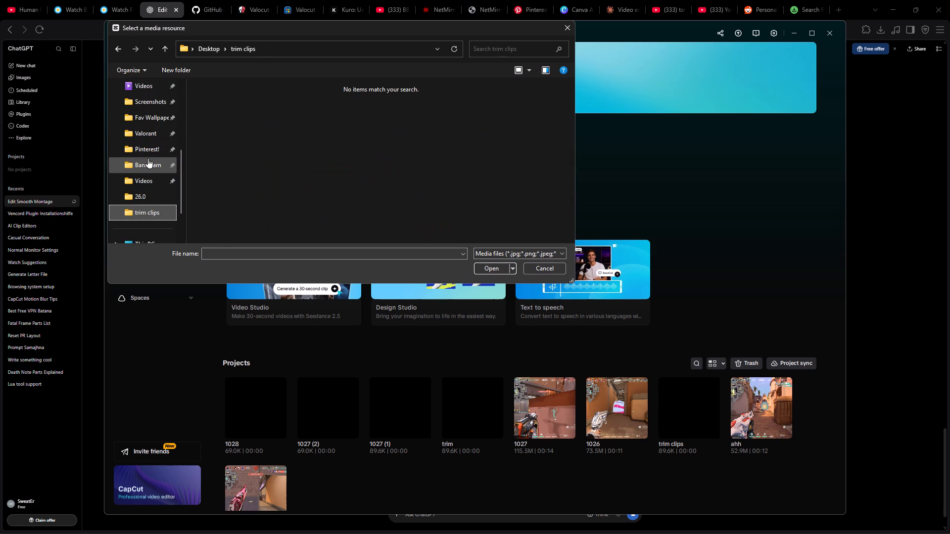
pyautogui.click(148, 158)
pyautogui.click(151, 135)
pyautogui.click(152, 120)
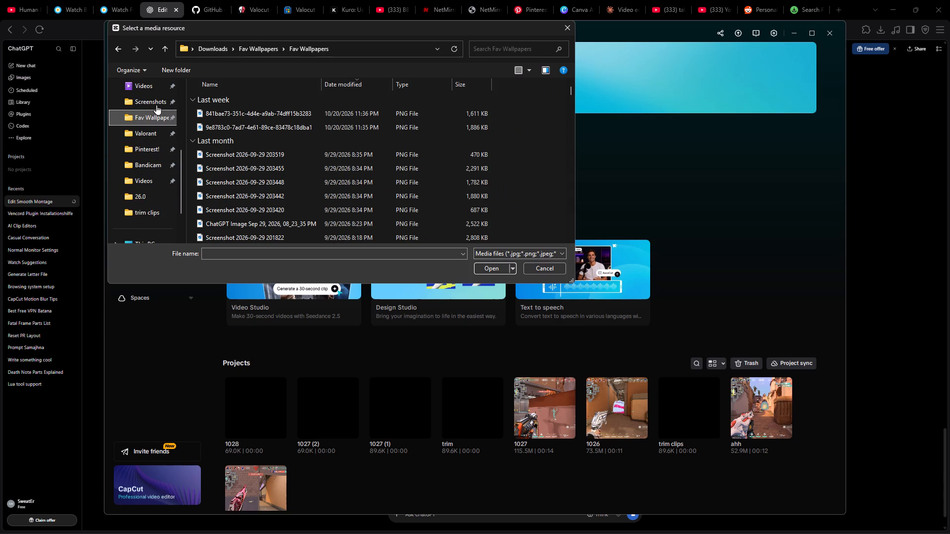
pyautogui.click(156, 105)
pyautogui.scroll(1, 158, 152)
pyautogui.click(157, 113)
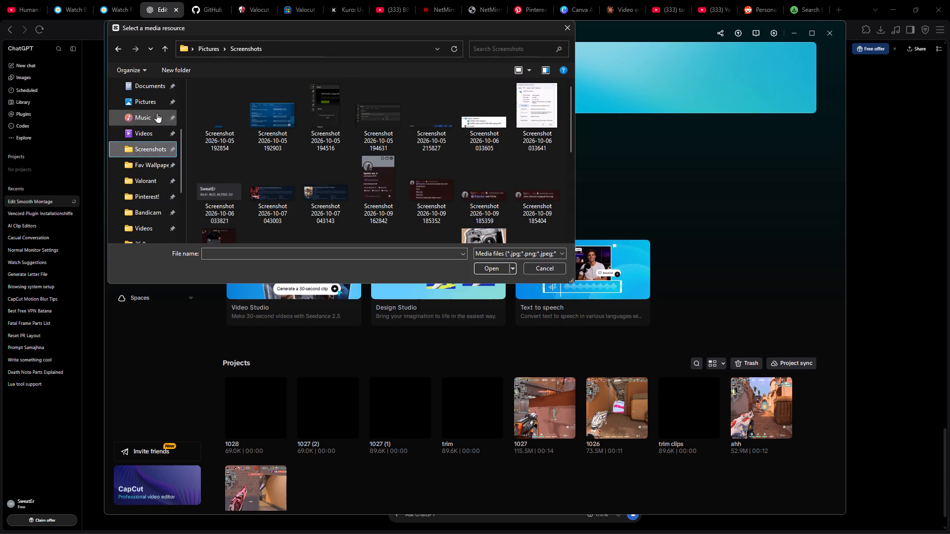
pyautogui.click(157, 103)
pyautogui.scroll(2, 158, 134)
pyautogui.doubleClick(156, 158)
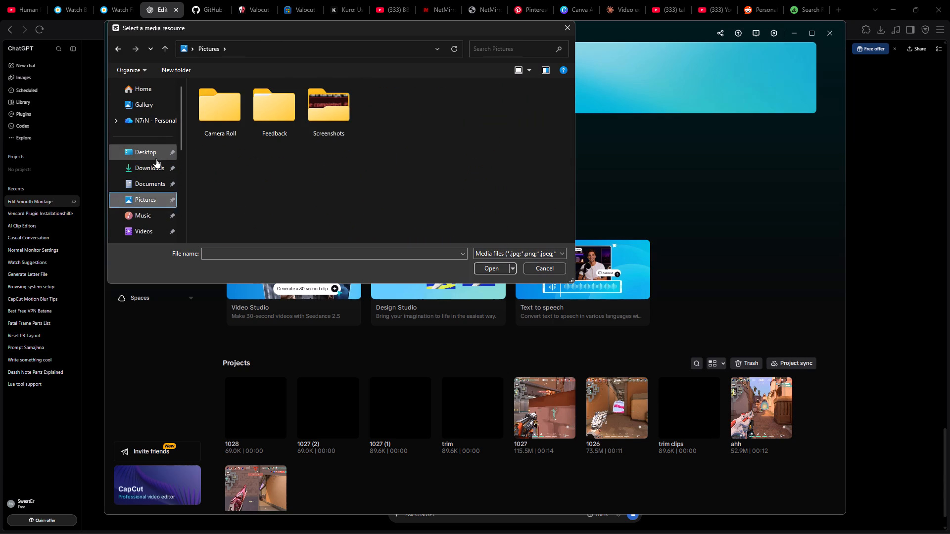
pyautogui.click(213, 117)
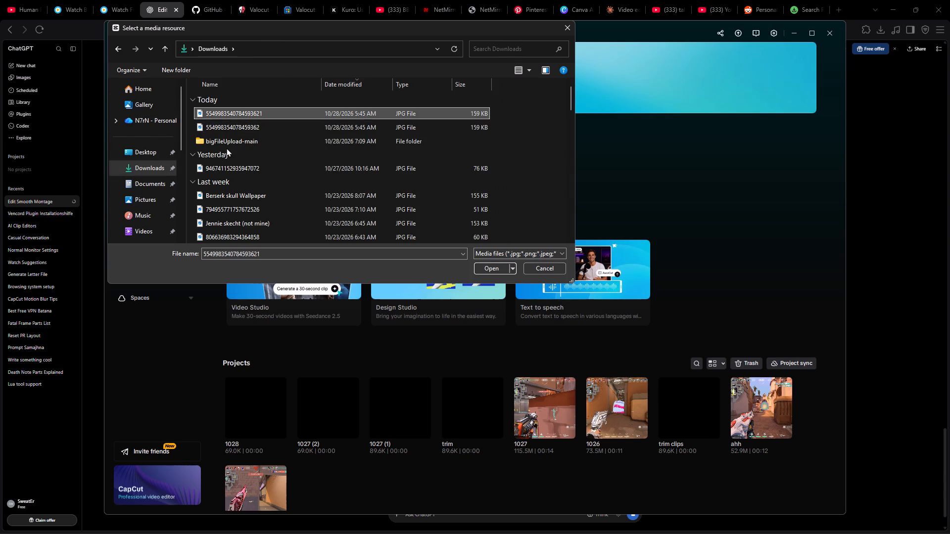
pyautogui.scroll(-5, 158, 216)
pyautogui.click(155, 164)
pyautogui.click(148, 134)
pyautogui.scroll(1, 149, 140)
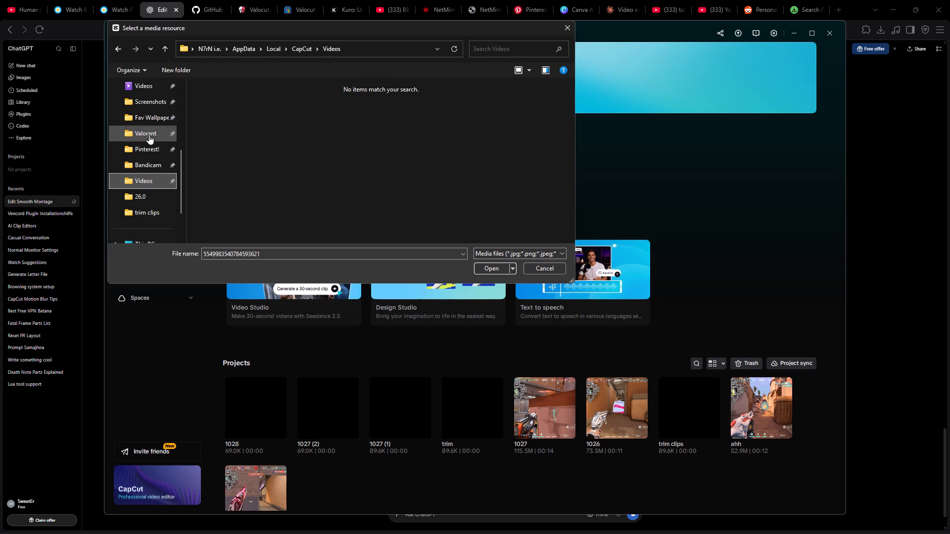
pyautogui.click(150, 122)
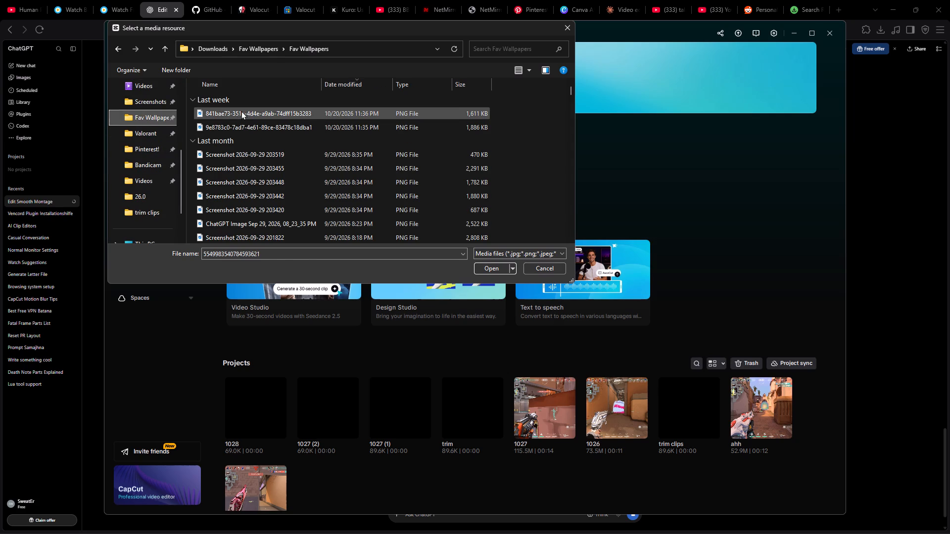
pyautogui.click(241, 111)
pyautogui.click(140, 127)
pyautogui.scroll(2, 140, 148)
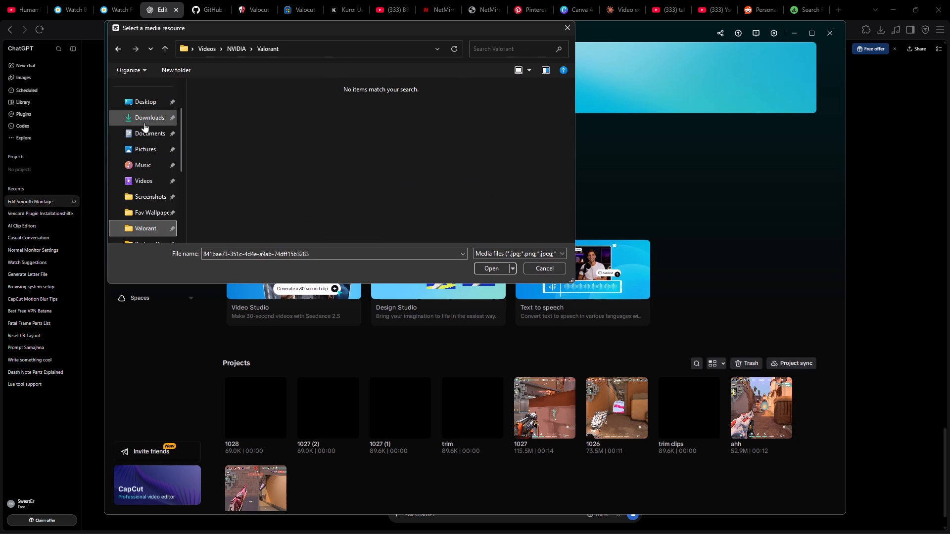
# Load the image WALLPAPER (1) from the Downloads folder into the editor.
pyautogui.click(144, 122)
pyautogui.scroll(-6, 207, 176)
pyautogui.scroll(6, 216, 159)
pyautogui.scroll(-2, 226, 170)
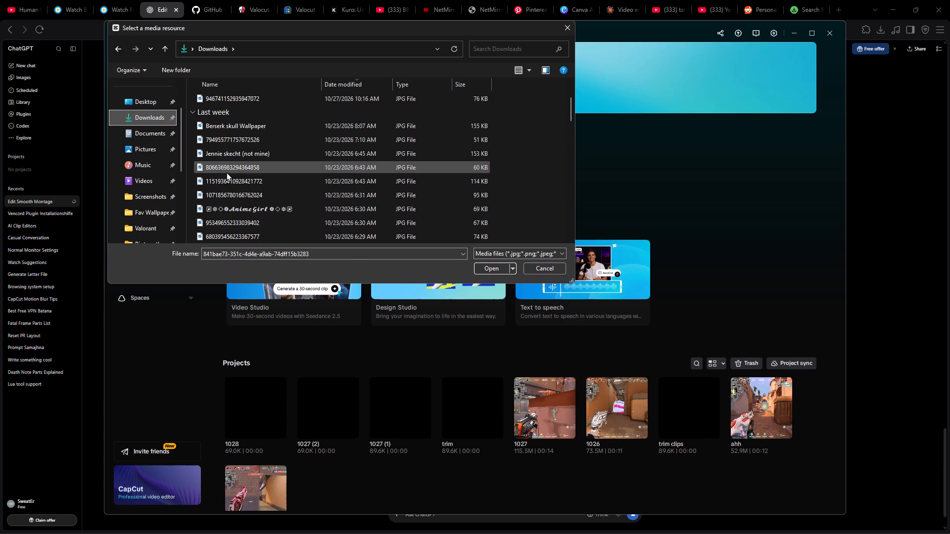
pyautogui.scroll(-5, 226, 174)
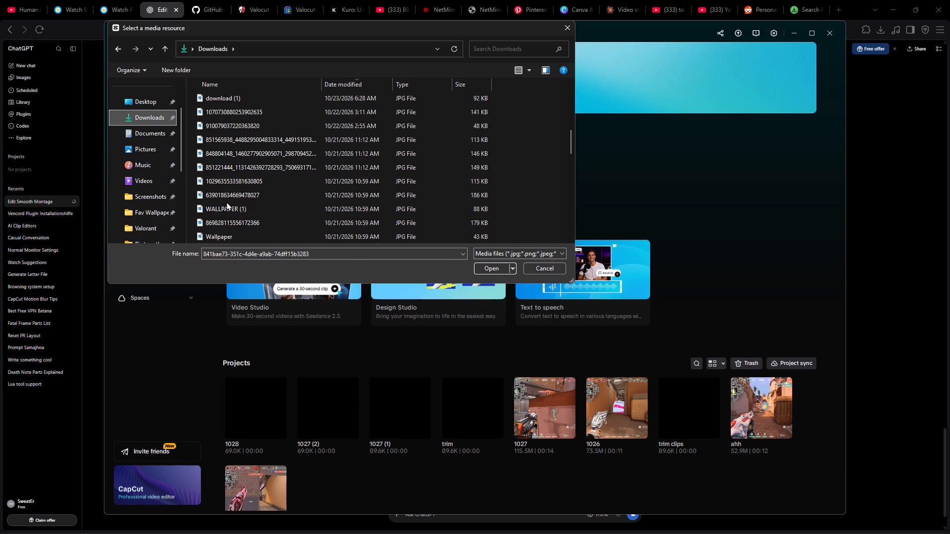
pyautogui.click(228, 208)
pyautogui.click(484, 267)
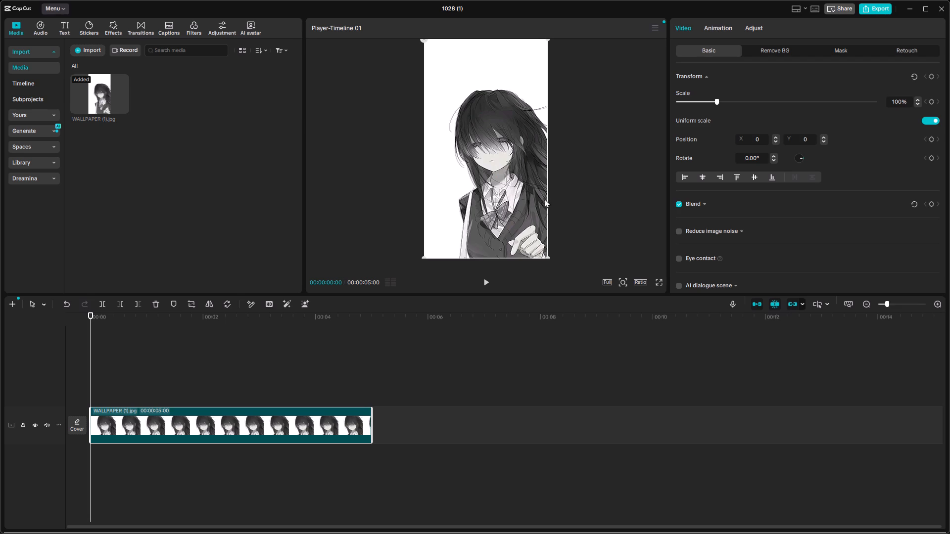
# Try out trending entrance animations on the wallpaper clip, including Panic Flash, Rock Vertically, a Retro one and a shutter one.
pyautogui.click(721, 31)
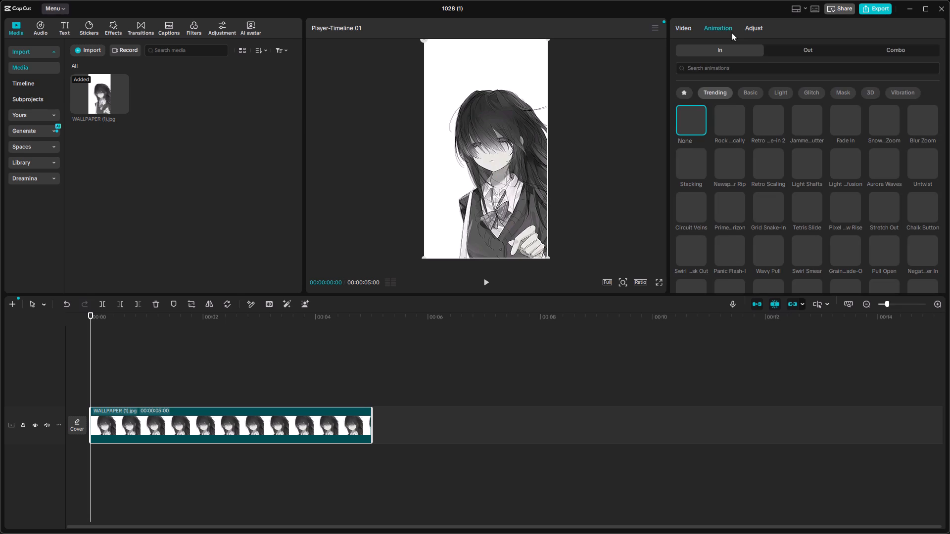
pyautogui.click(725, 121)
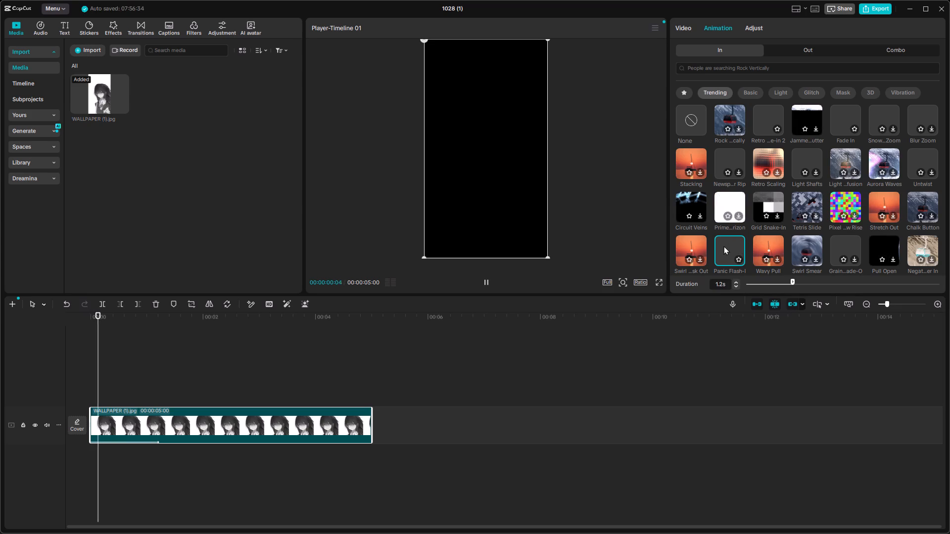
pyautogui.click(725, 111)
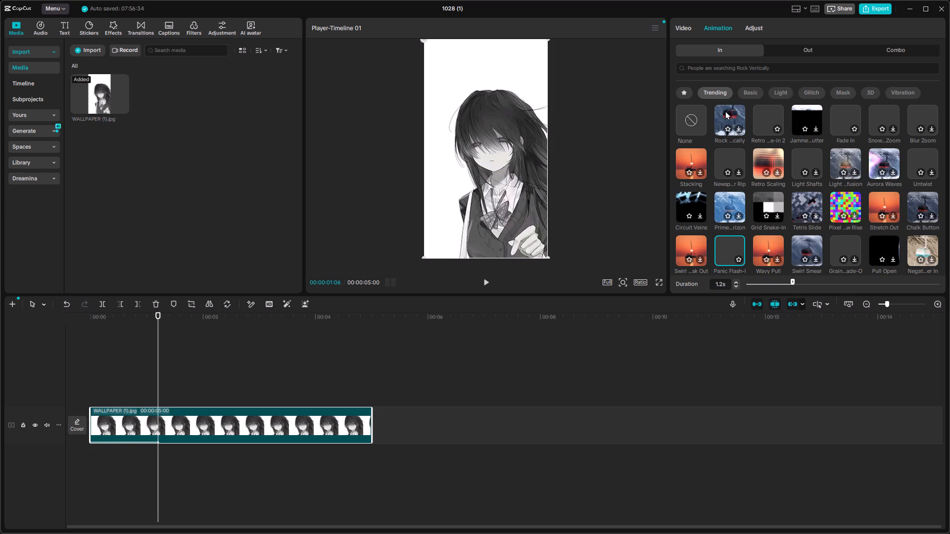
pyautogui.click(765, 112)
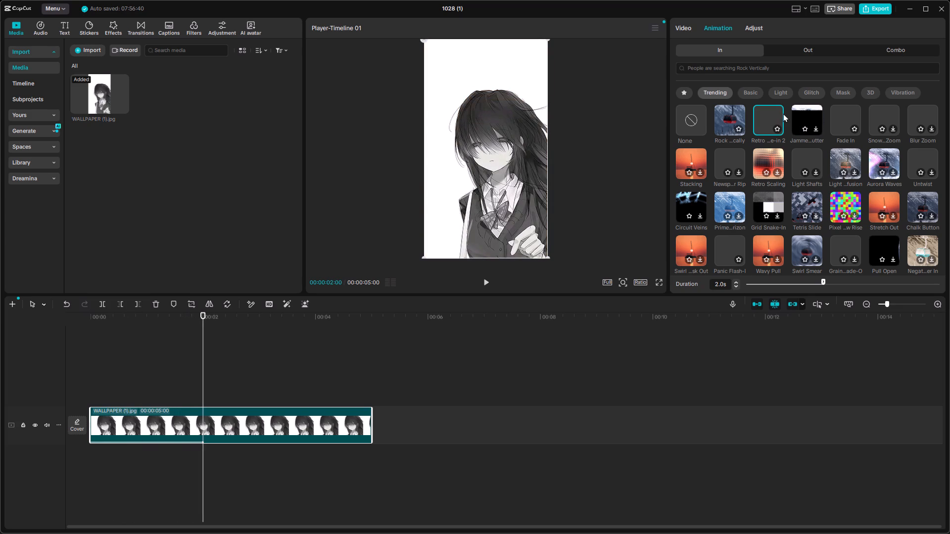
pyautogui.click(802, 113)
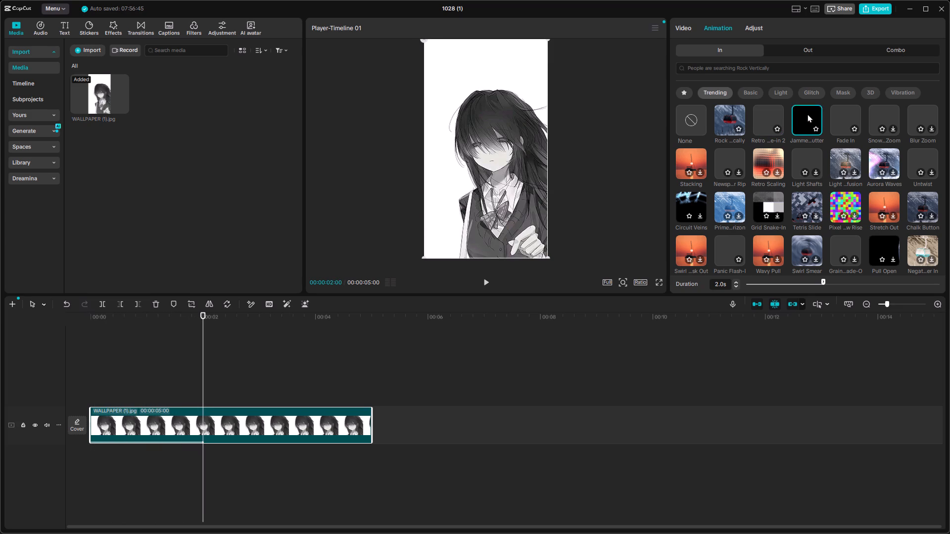
# Apply the Fade In entrance animation to the wallpaper clip.
pyautogui.click(839, 113)
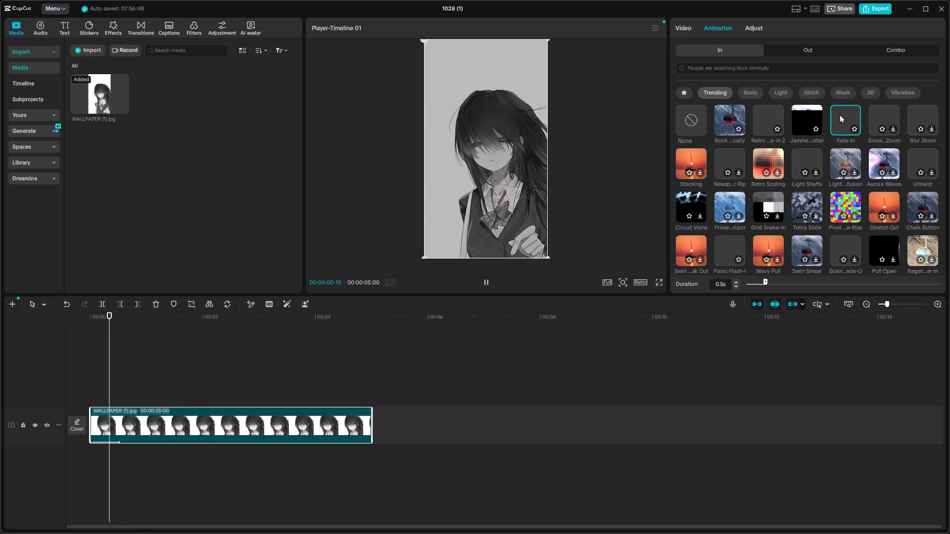
# Look at the clip's colour adjustment settings and return to its basic video settings.
pyautogui.click(750, 27)
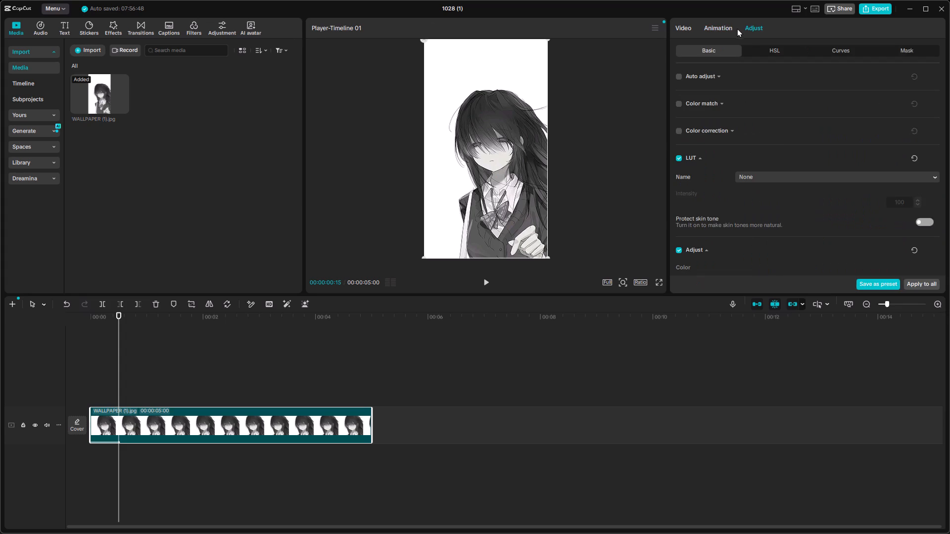
pyautogui.click(702, 26)
pyautogui.click(686, 26)
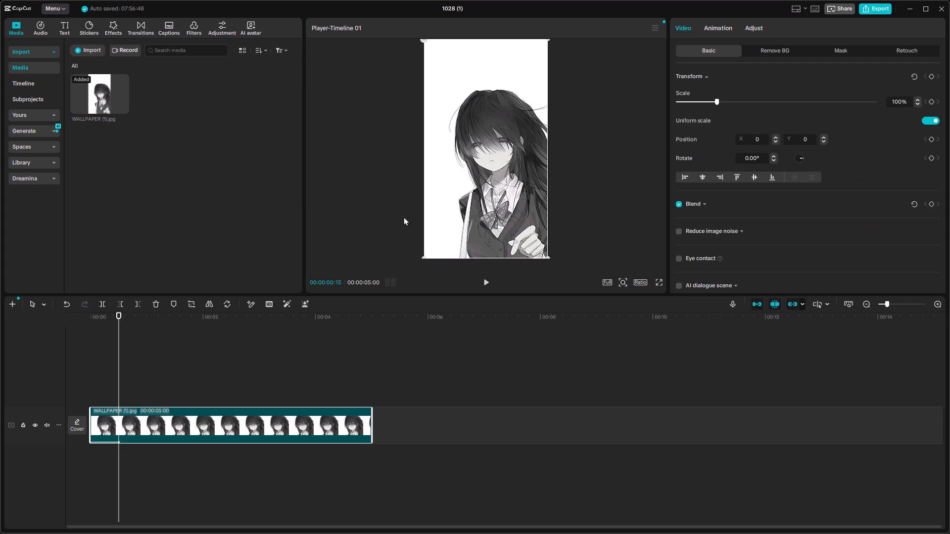
# Move the playhead back to the start of the timeline.
pyautogui.moveTo(118, 317); pyautogui.dragTo(26, 314)
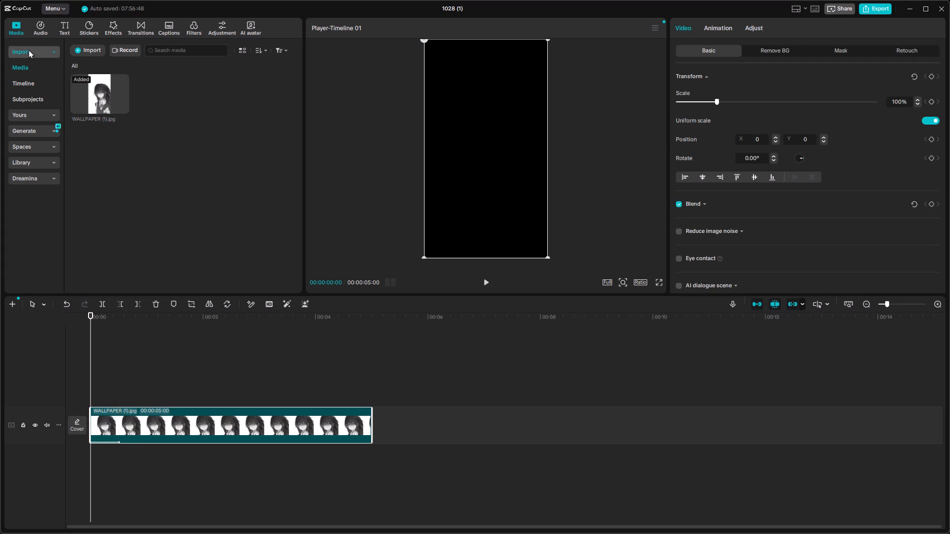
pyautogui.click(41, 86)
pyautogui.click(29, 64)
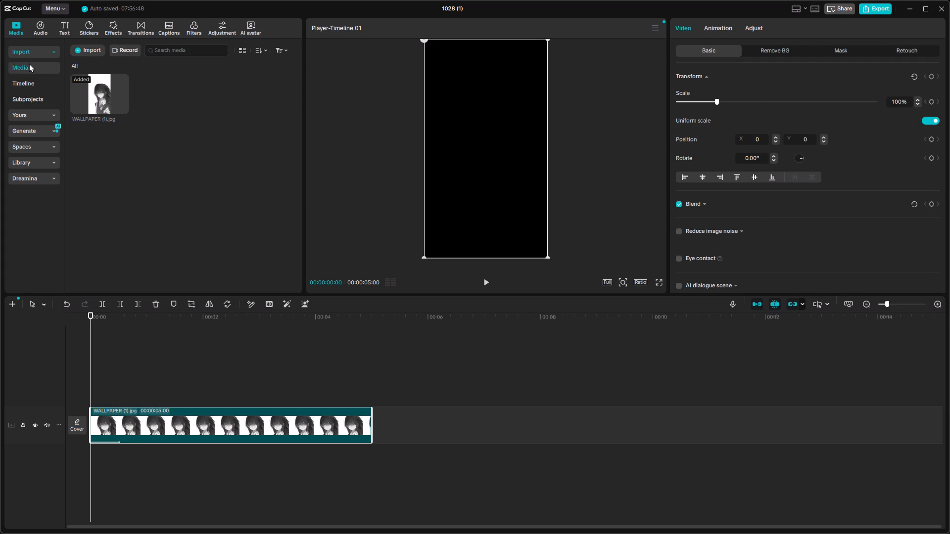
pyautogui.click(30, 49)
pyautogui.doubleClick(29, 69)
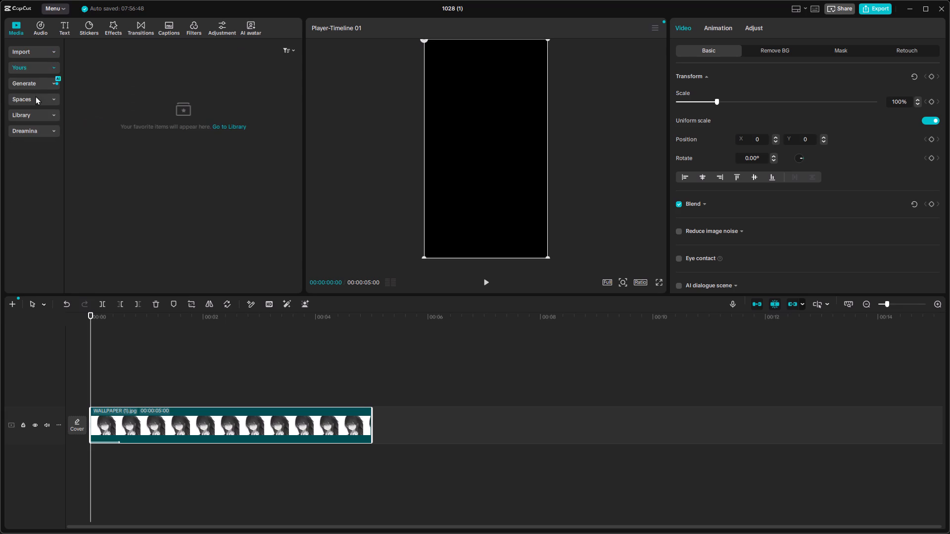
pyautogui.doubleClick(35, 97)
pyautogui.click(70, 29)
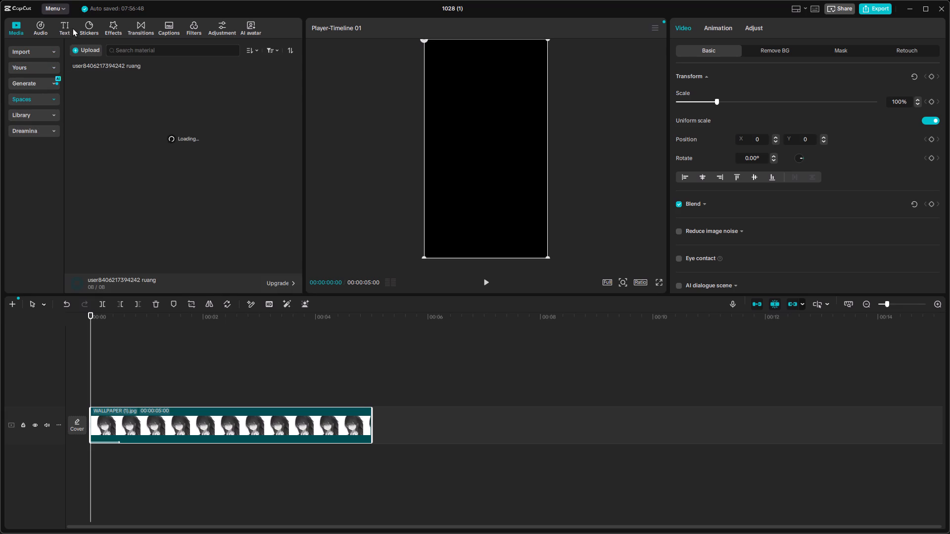
# Browse the trending stickers and preview the blue emoji with a raised finger from the first row.
pyautogui.click(82, 26)
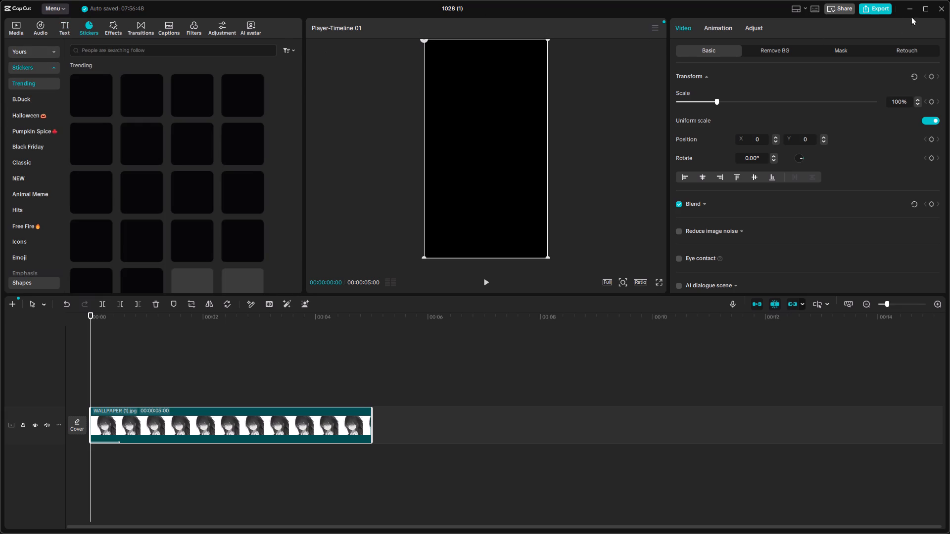
pyautogui.scroll(2, 142, 166)
pyautogui.scroll(-2, 142, 166)
pyautogui.scroll(3, 142, 166)
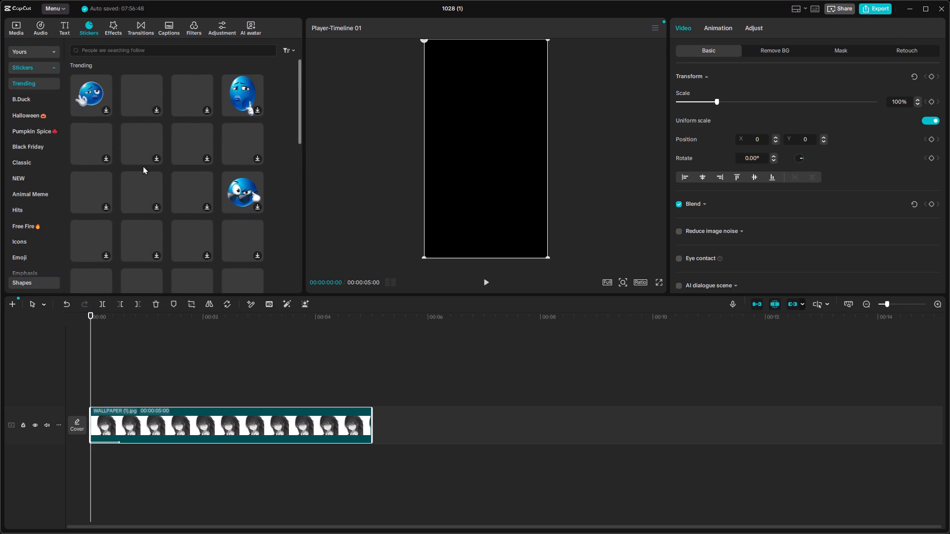
pyautogui.click(234, 95)
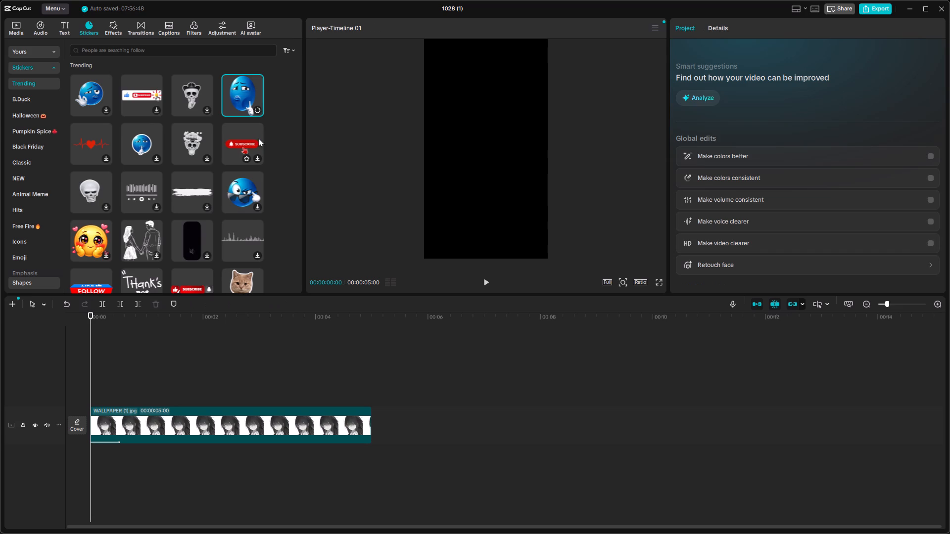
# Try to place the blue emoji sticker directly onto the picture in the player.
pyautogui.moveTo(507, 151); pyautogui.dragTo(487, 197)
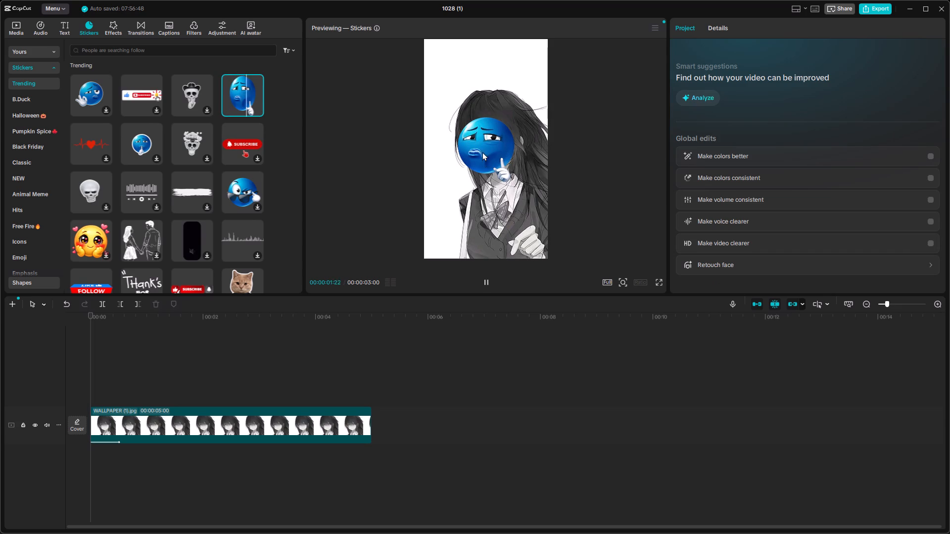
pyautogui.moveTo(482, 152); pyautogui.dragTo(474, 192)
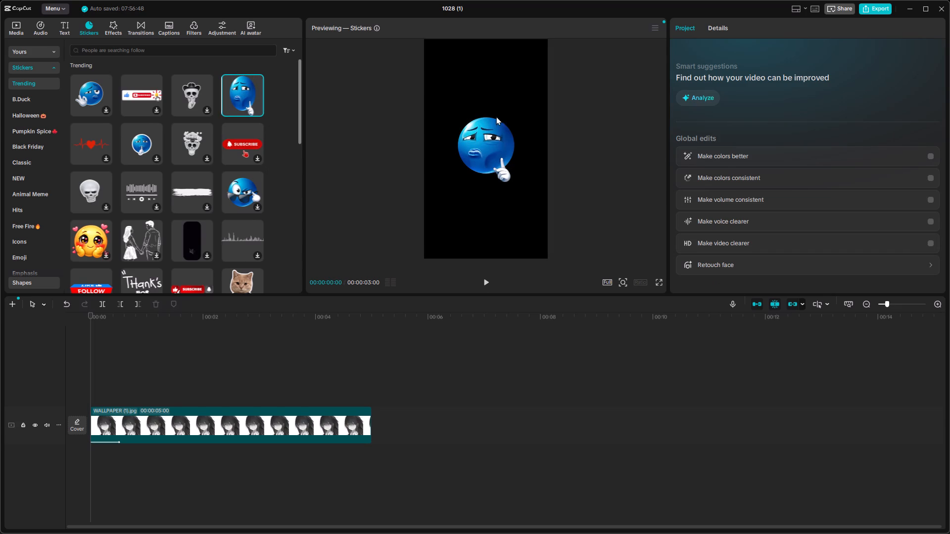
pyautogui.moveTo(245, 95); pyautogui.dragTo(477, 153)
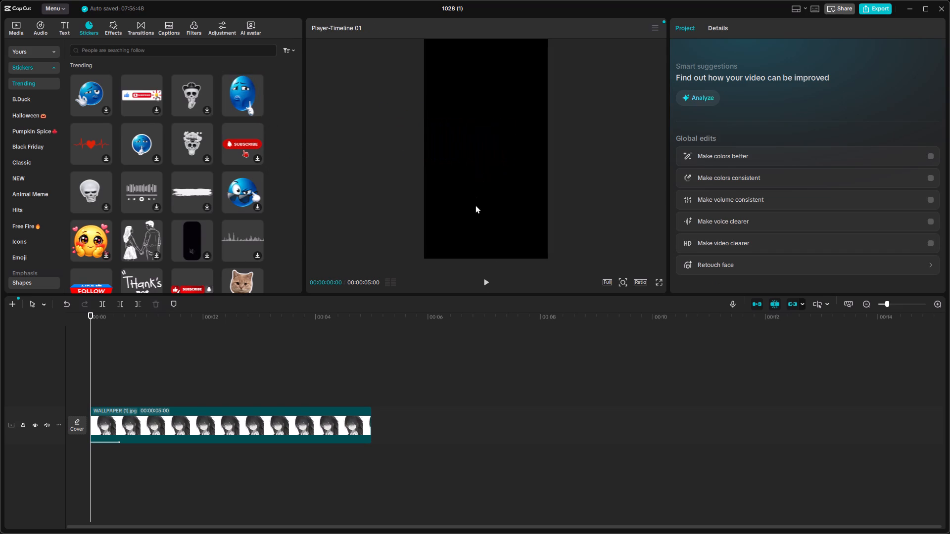
# Add the blue emoji sticker with the raised finger on a track above the wallpaper clip, starting at 0 seconds.
pyautogui.scroll(-6, 183, 242)
pyautogui.scroll(2, 183, 242)
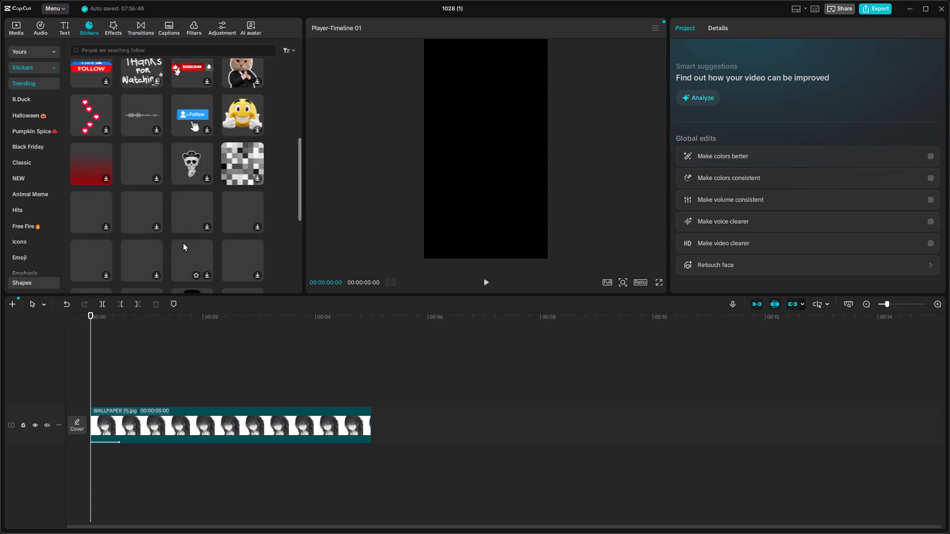
pyautogui.scroll(-1, 183, 242)
pyautogui.scroll(3, 153, 339)
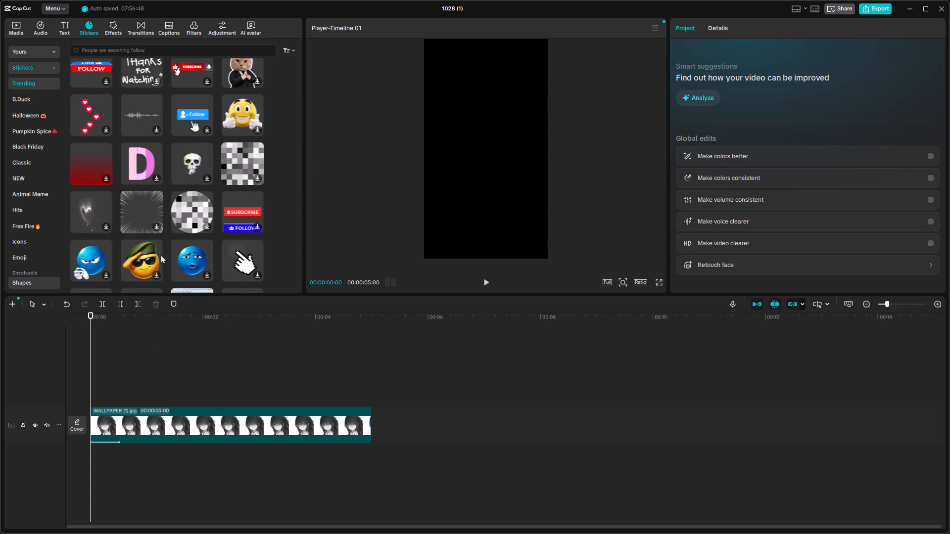
pyautogui.scroll(8, 160, 255)
pyautogui.moveTo(230, 92); pyautogui.dragTo(90, 406)
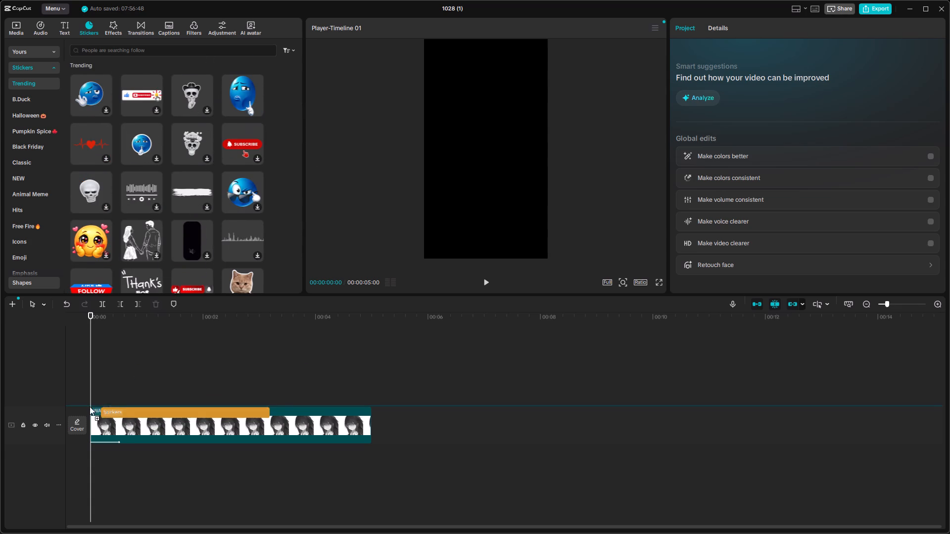
pyautogui.moveTo(90, 406); pyautogui.dragTo(91, 394)
# Move the emoji sticker to the lower part of the wallpaper, at about X 208, Y -1414.
pyautogui.click(410, 288)
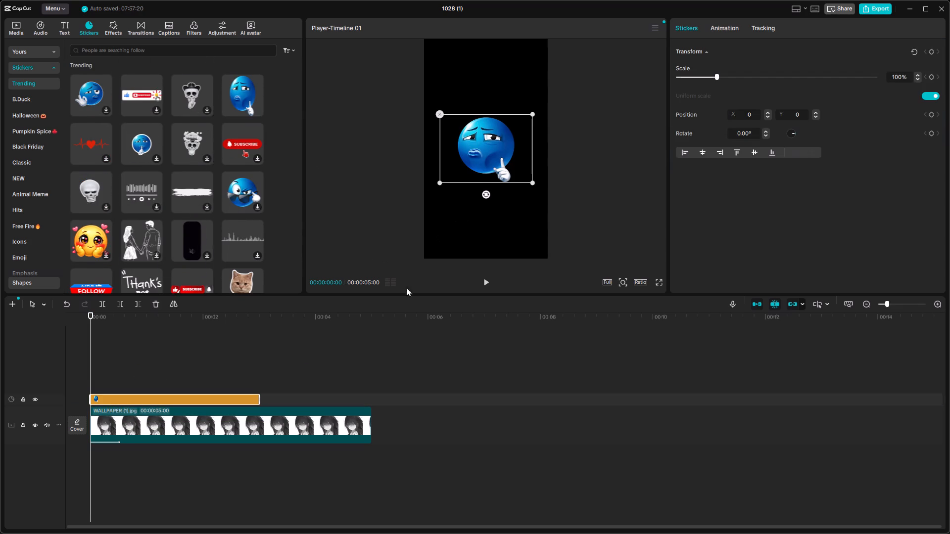
pyautogui.click(492, 277)
pyautogui.moveTo(491, 152); pyautogui.dragTo(492, 195)
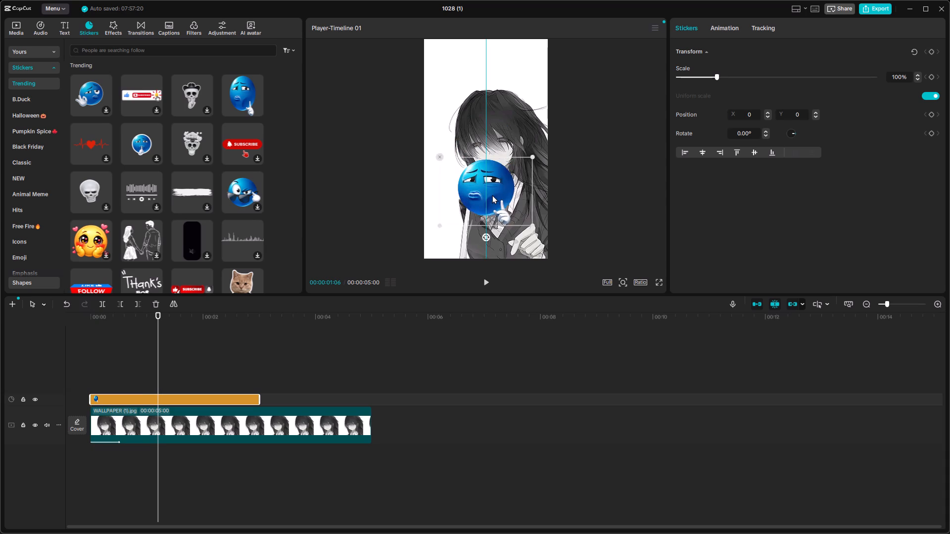
pyautogui.moveTo(492, 195); pyautogui.dragTo(503, 233)
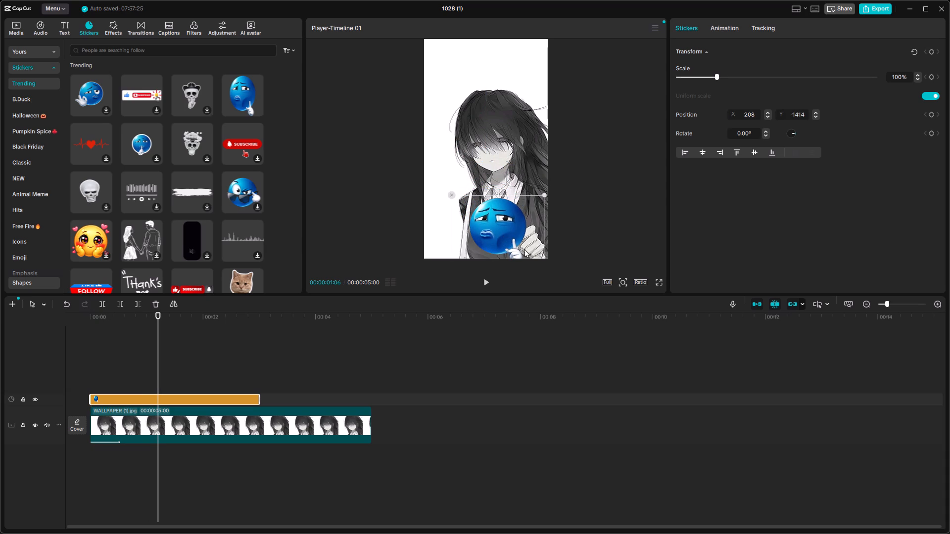
# Play the timeline to the end to review the sticker over the wallpaper.
pyautogui.click(486, 282)
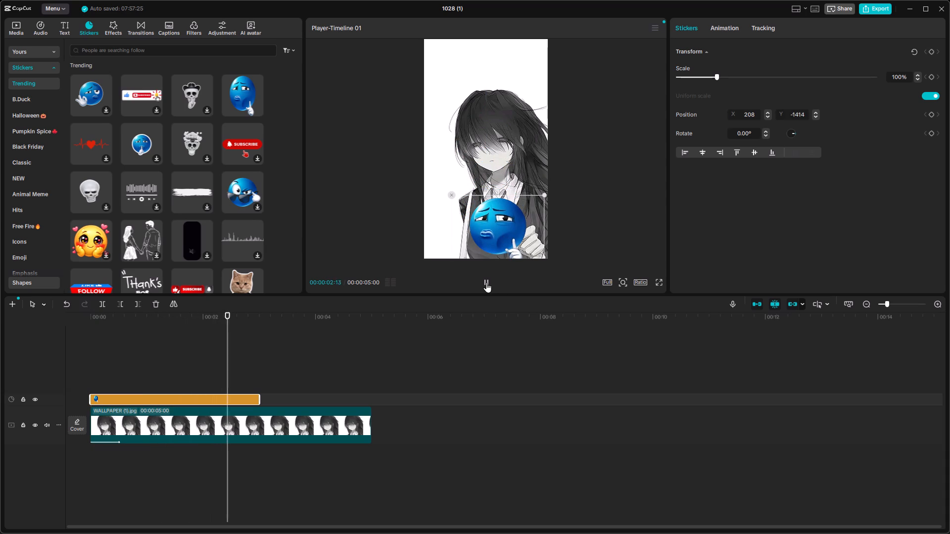
# Find the Phonk music category and download the track Gritty Turbo Drift Phonk for preview.
pyautogui.click(47, 30)
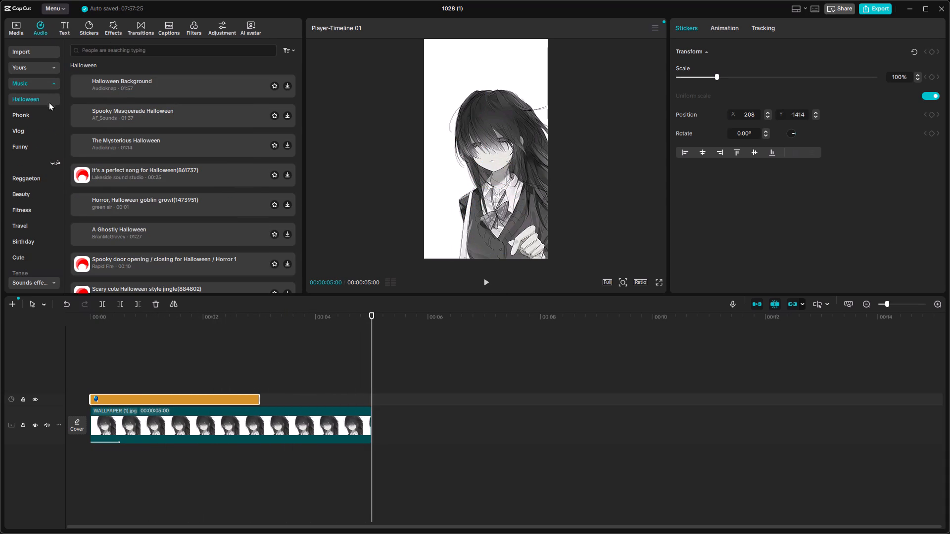
pyautogui.click(41, 116)
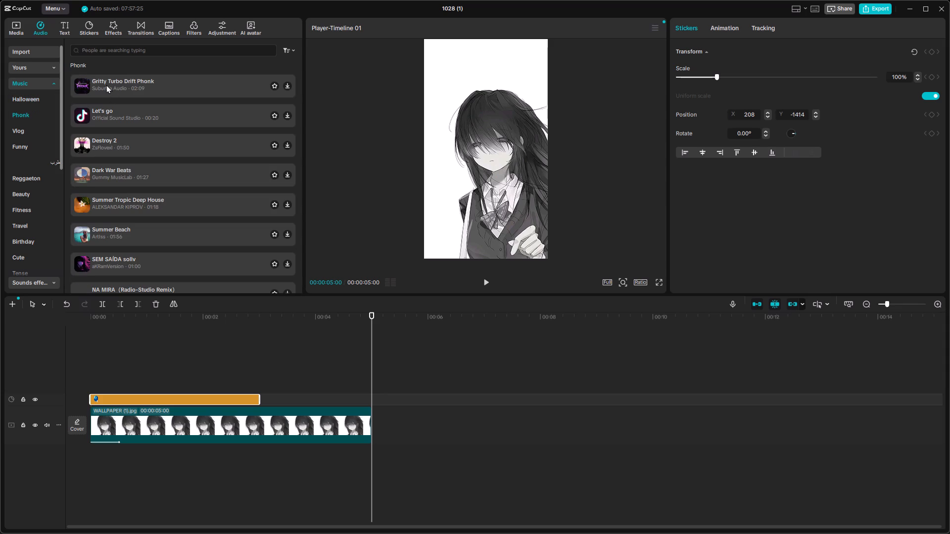
pyautogui.click(86, 85)
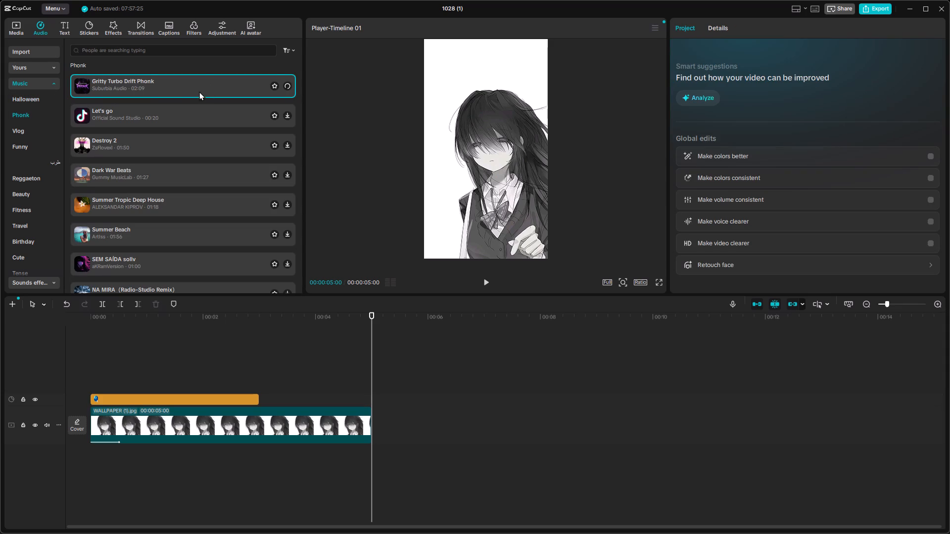
# Extend the emoji sticker to the end of the wallpaper clip at 5 seconds.
pyautogui.moveTo(257, 399); pyautogui.dragTo(371, 400)
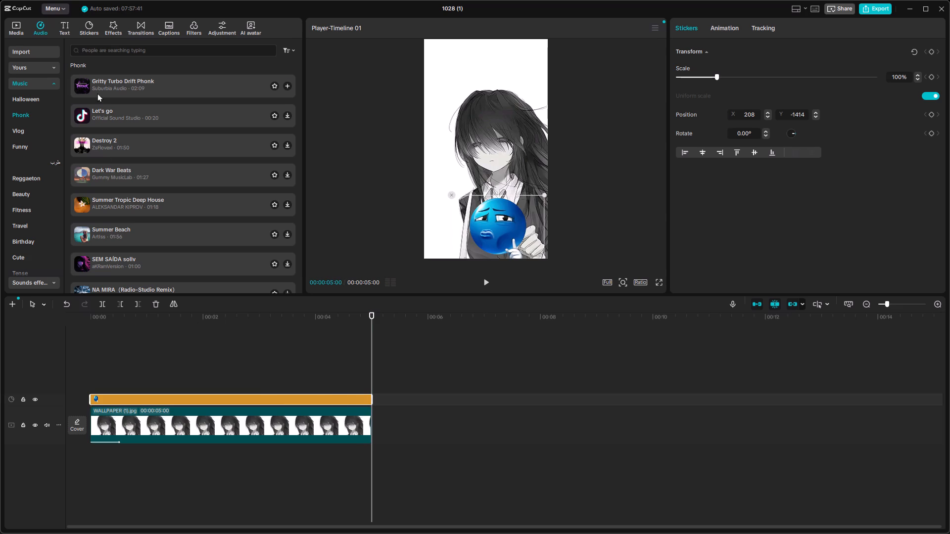
# Preview the Phonk tracks Gritty Turbo Drift Phonk, Let's go, Destroy 2, Dark War Beats and SEM SAÍDA.
pyautogui.click(99, 87)
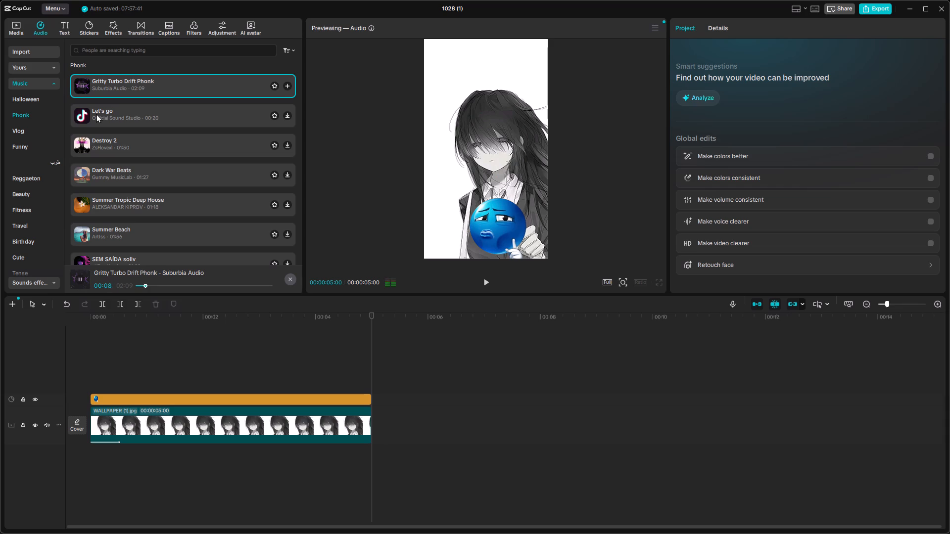
pyautogui.click(96, 114)
pyautogui.click(102, 141)
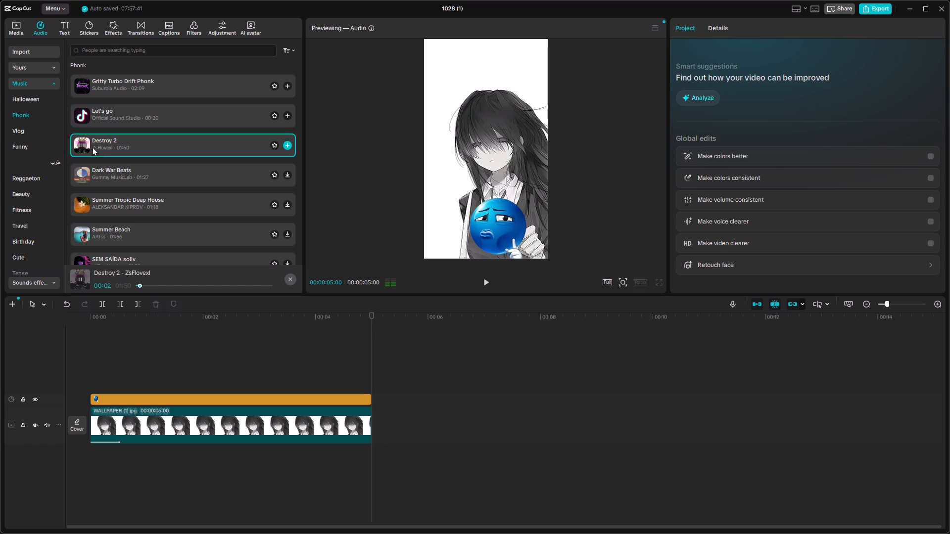
pyautogui.click(104, 171)
pyautogui.scroll(-1, 128, 188)
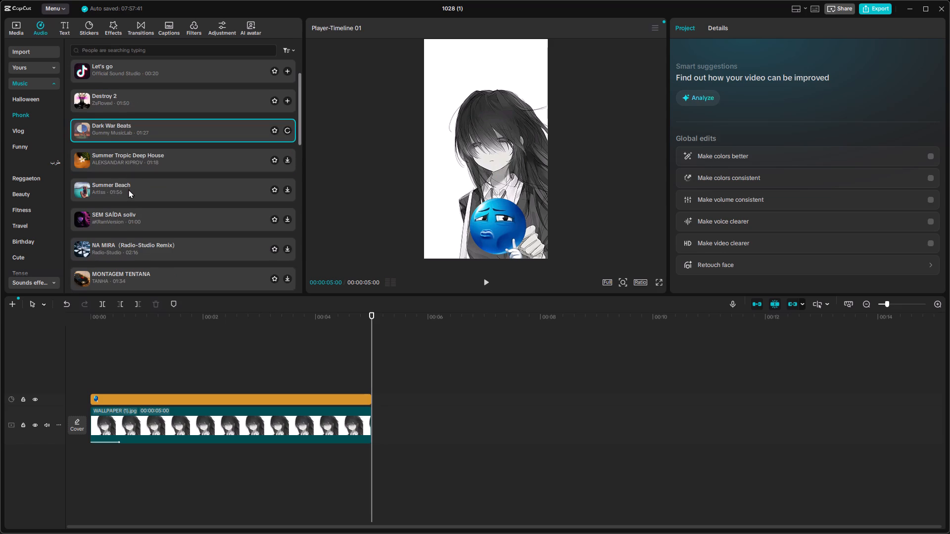
pyautogui.click(120, 218)
# Preview further Phonk tracks: both MONTAGEM ALQUIMIA versions, MONTAGEM LUZ AGORA, Montagem Bandido (DJ FUNK) and MONTAGEM XONADA (DJ FUNK).
pyautogui.scroll(-2, 120, 218)
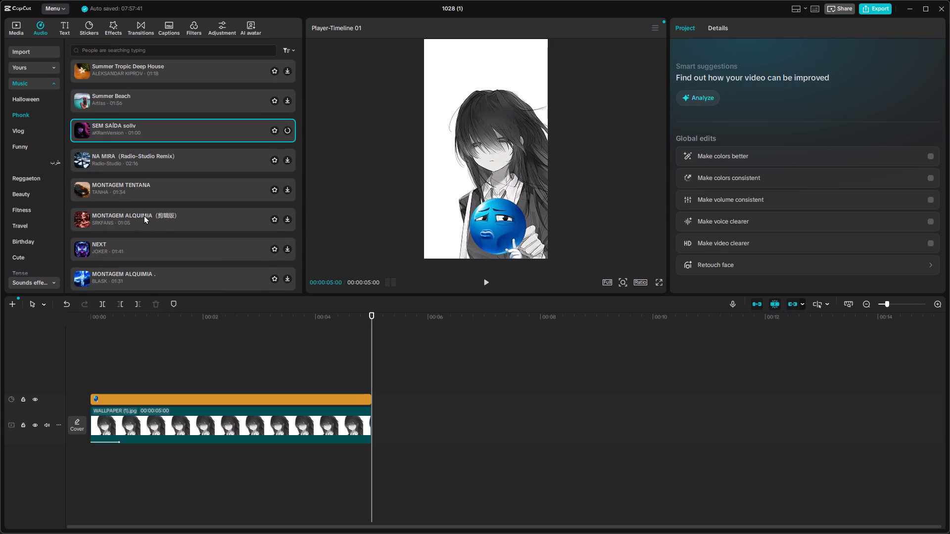
pyautogui.click(143, 215)
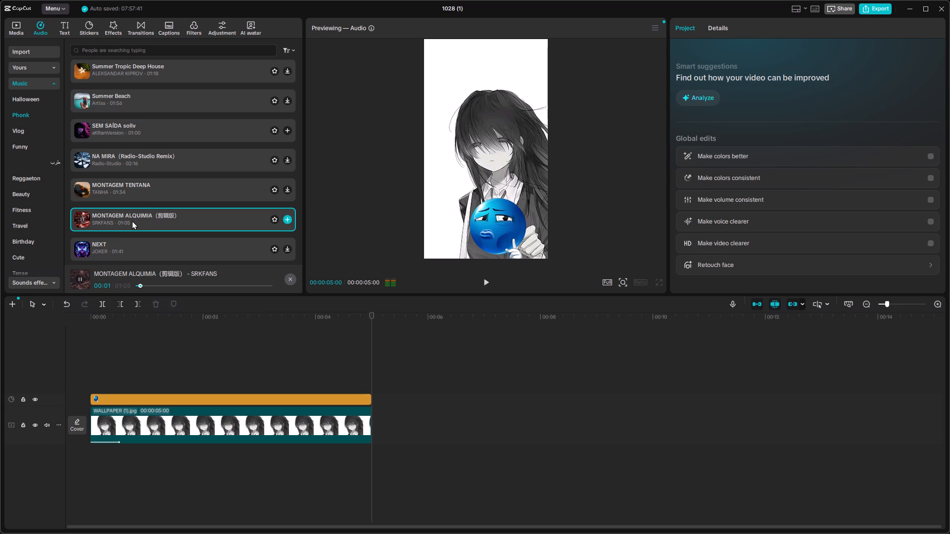
pyautogui.scroll(-1, 125, 237)
pyautogui.click(122, 232)
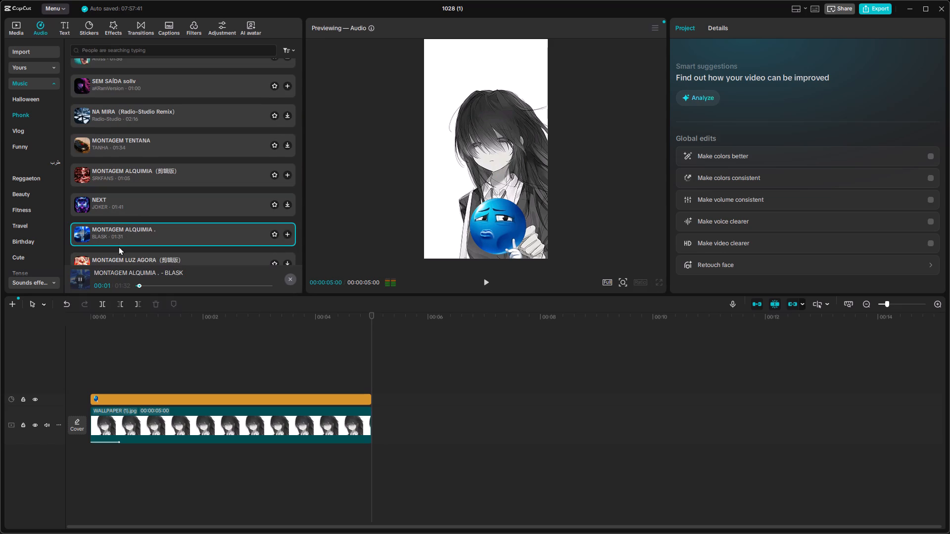
pyautogui.scroll(-1, 119, 234)
pyautogui.click(122, 216)
pyautogui.scroll(-1, 122, 216)
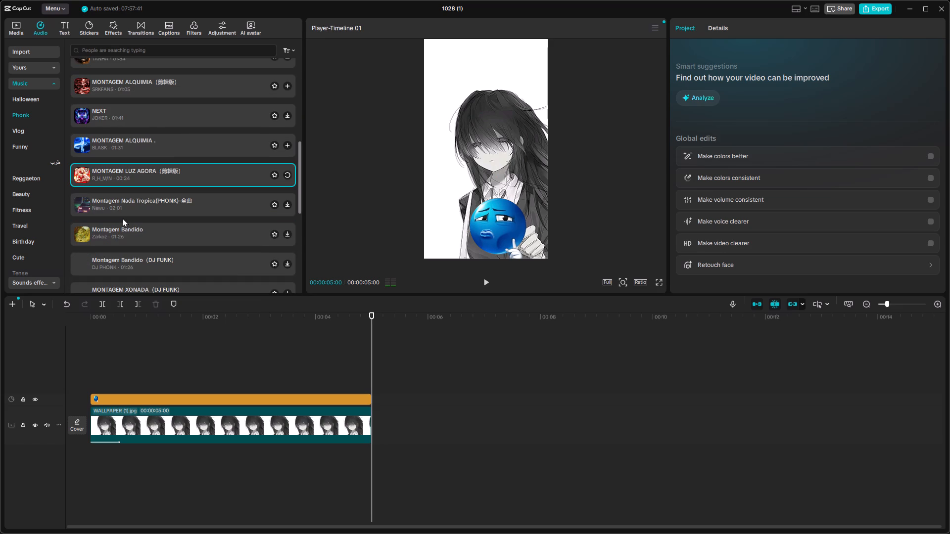
pyautogui.click(126, 256)
pyautogui.scroll(-1, 127, 255)
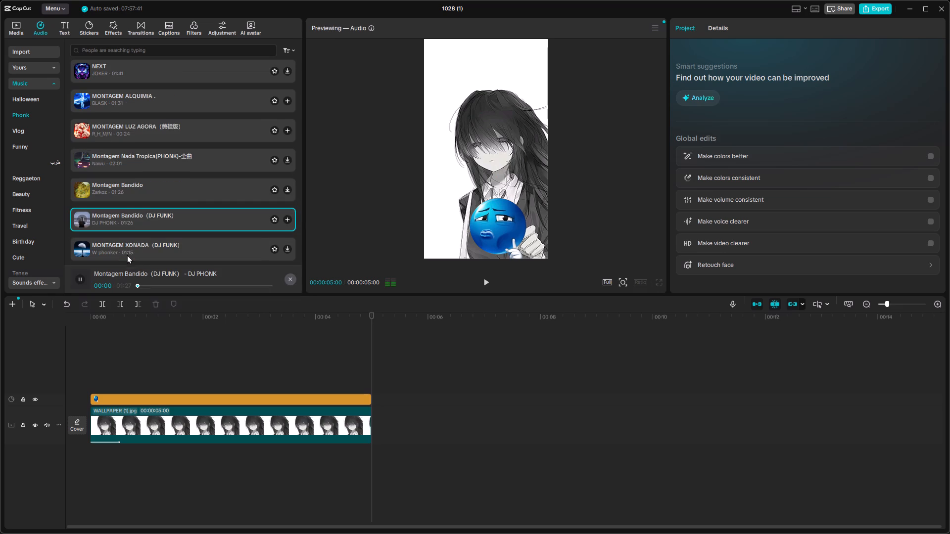
pyautogui.rightClick(188, 216)
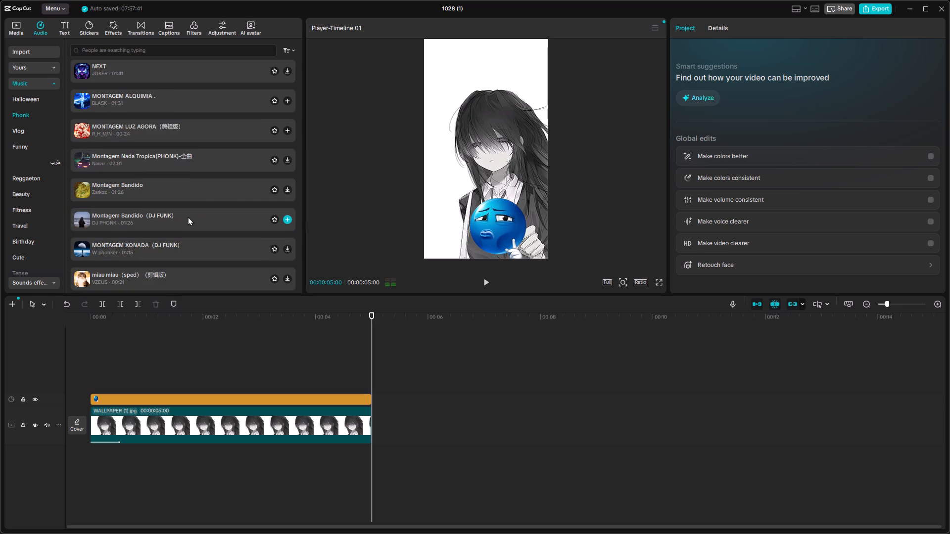
pyautogui.click(94, 241)
# Add the Phonk track Gritty Turbo Drift Phonk below the wallpaper clip, aligned to the start of the timeline.
pyautogui.scroll(-4, 116, 248)
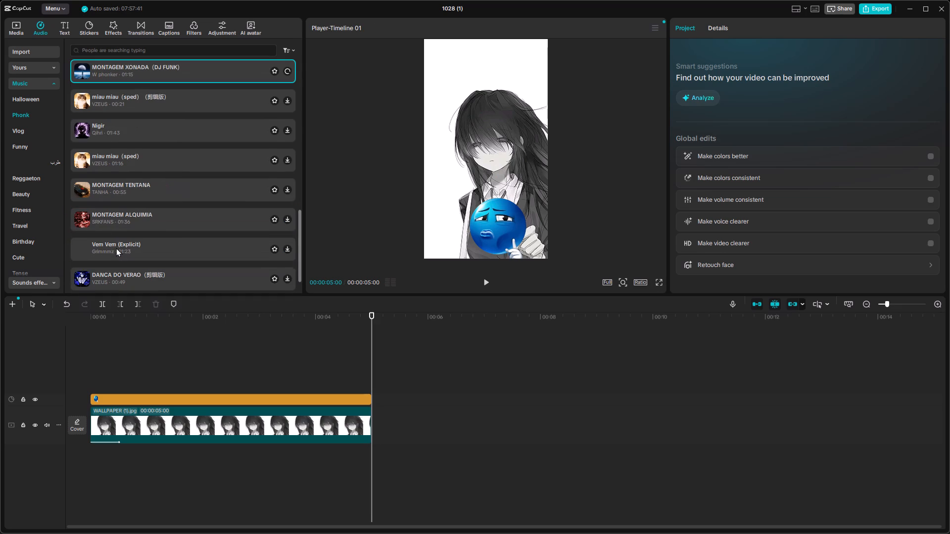
pyautogui.scroll(10, 118, 205)
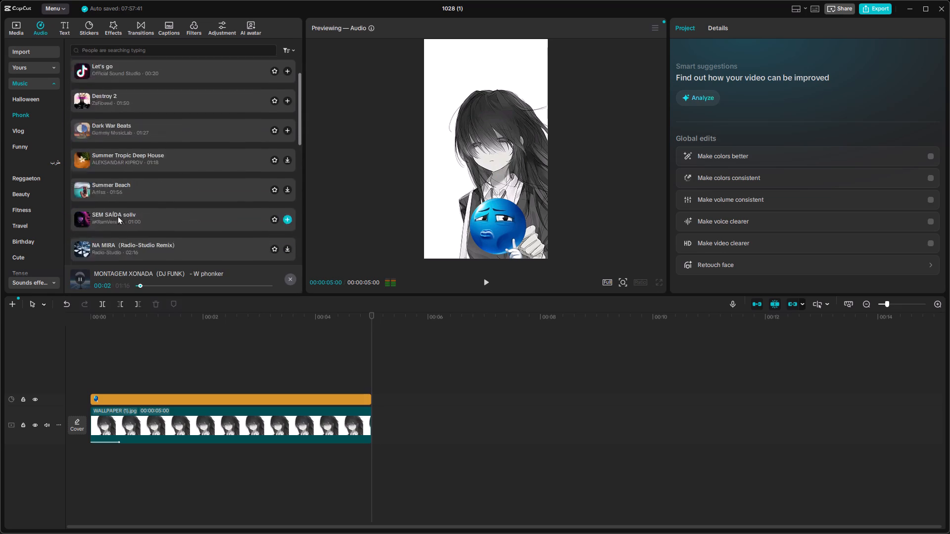
pyautogui.scroll(5, 117, 216)
pyautogui.click(75, 81)
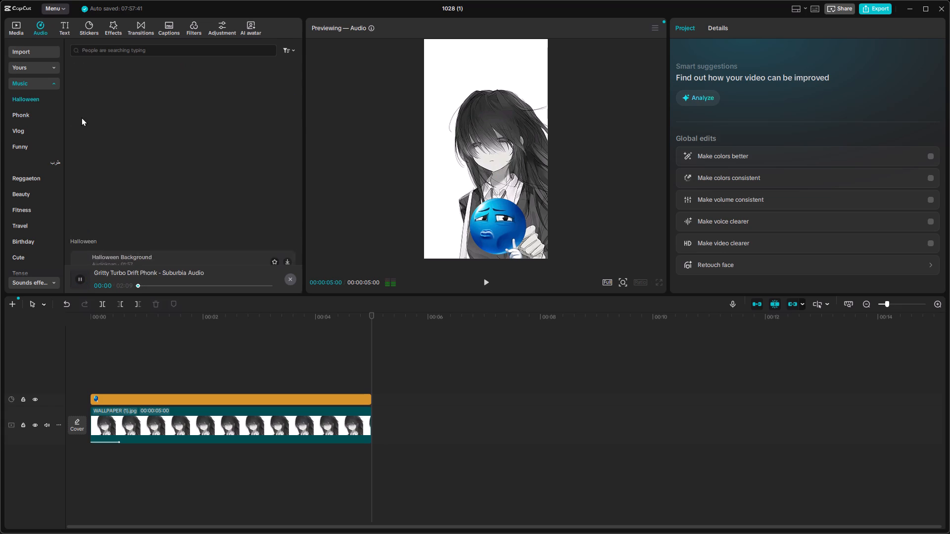
pyautogui.click(35, 117)
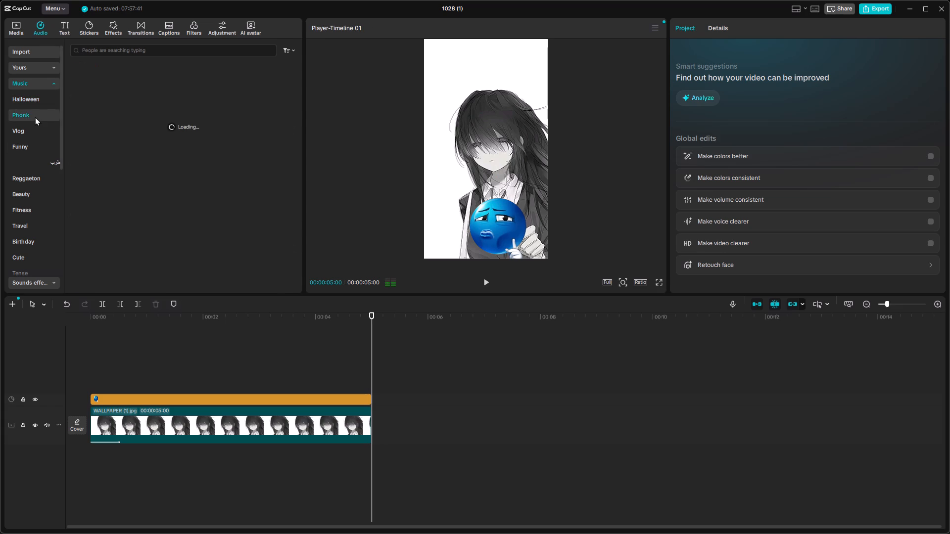
pyautogui.click(80, 85)
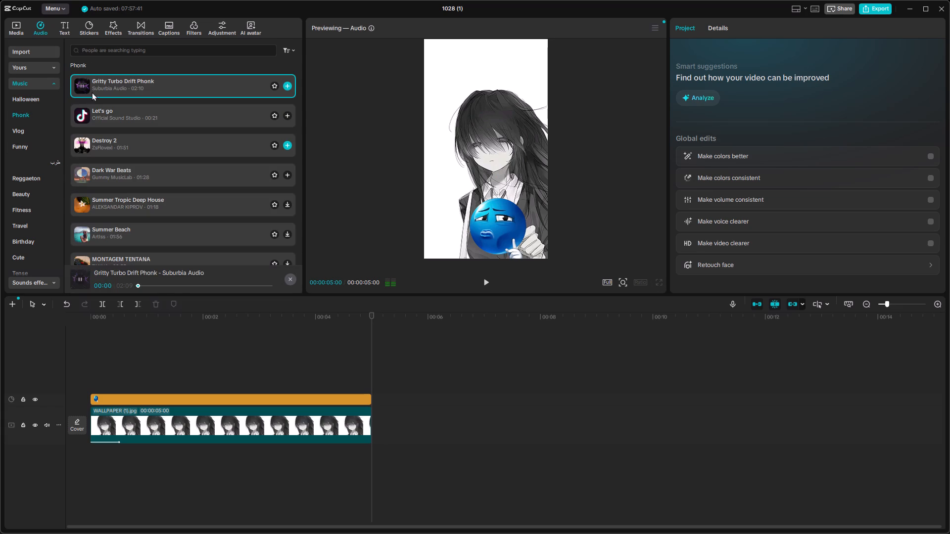
pyautogui.moveTo(108, 84); pyautogui.dragTo(88, 449)
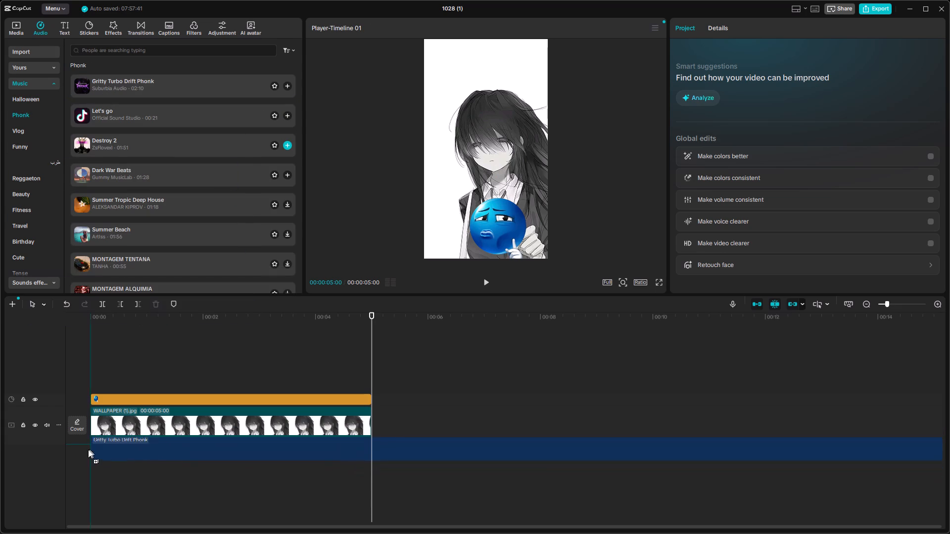
pyautogui.moveTo(88, 449); pyautogui.dragTo(87, 457)
pyautogui.click(109, 453)
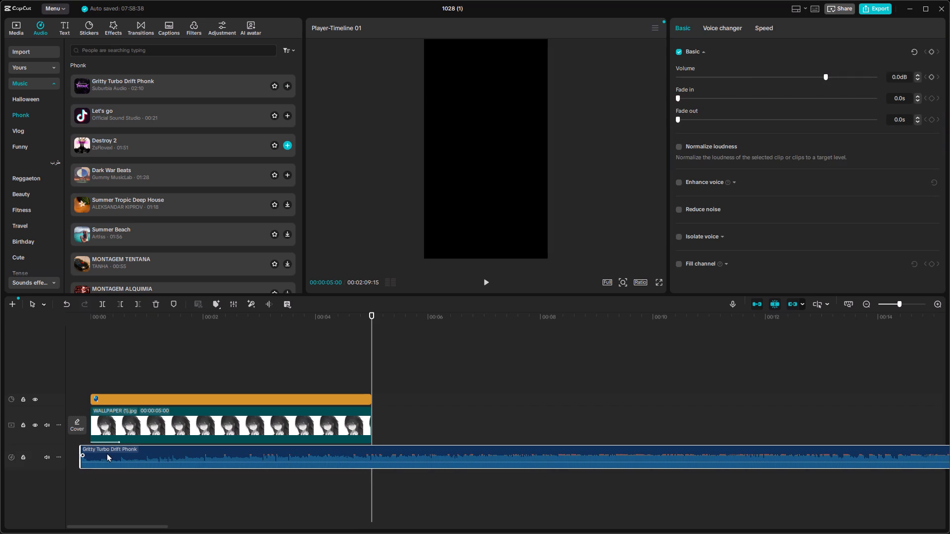
pyautogui.moveTo(115, 451); pyautogui.dragTo(94, 448)
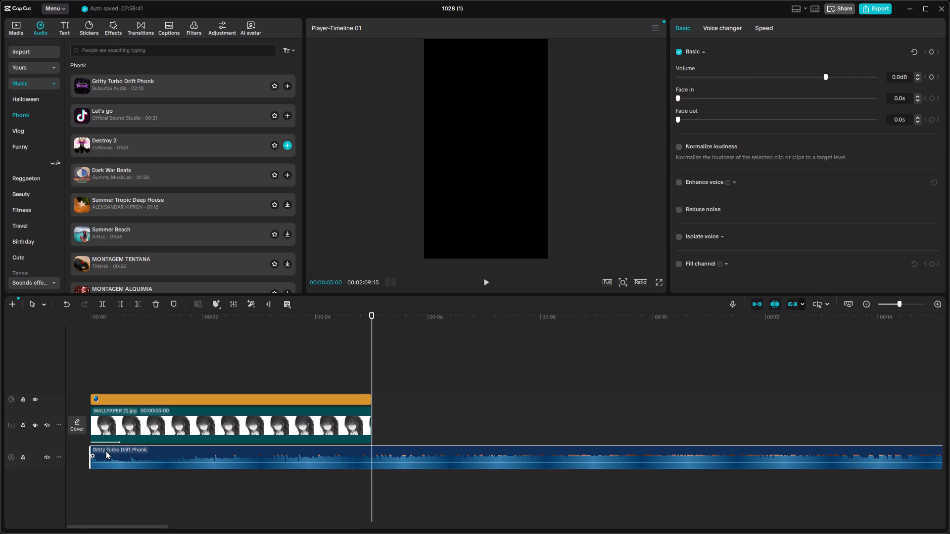
pyautogui.click(133, 360)
# Play the video from the beginning to check how the music fits.
pyautogui.moveTo(135, 321); pyautogui.dragTo(84, 322)
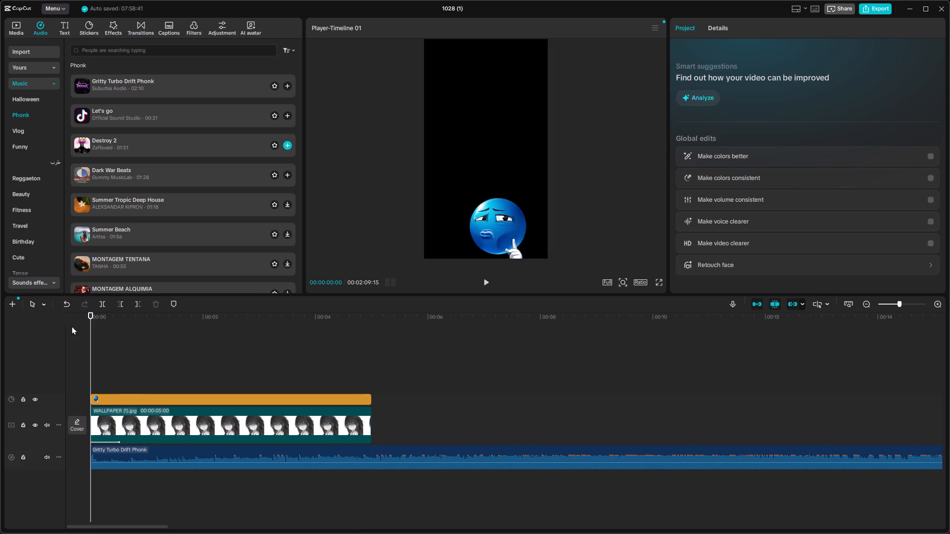
pyautogui.click(476, 281)
pyautogui.click(488, 281)
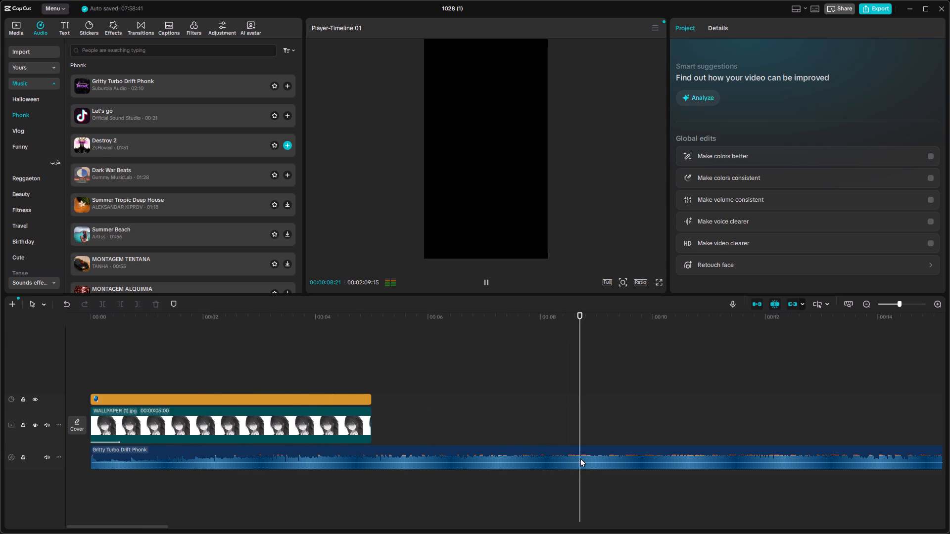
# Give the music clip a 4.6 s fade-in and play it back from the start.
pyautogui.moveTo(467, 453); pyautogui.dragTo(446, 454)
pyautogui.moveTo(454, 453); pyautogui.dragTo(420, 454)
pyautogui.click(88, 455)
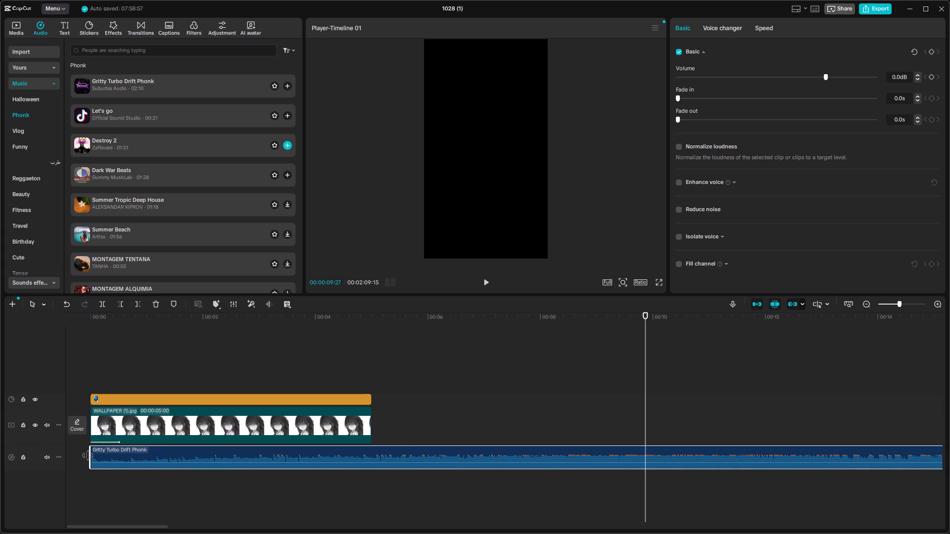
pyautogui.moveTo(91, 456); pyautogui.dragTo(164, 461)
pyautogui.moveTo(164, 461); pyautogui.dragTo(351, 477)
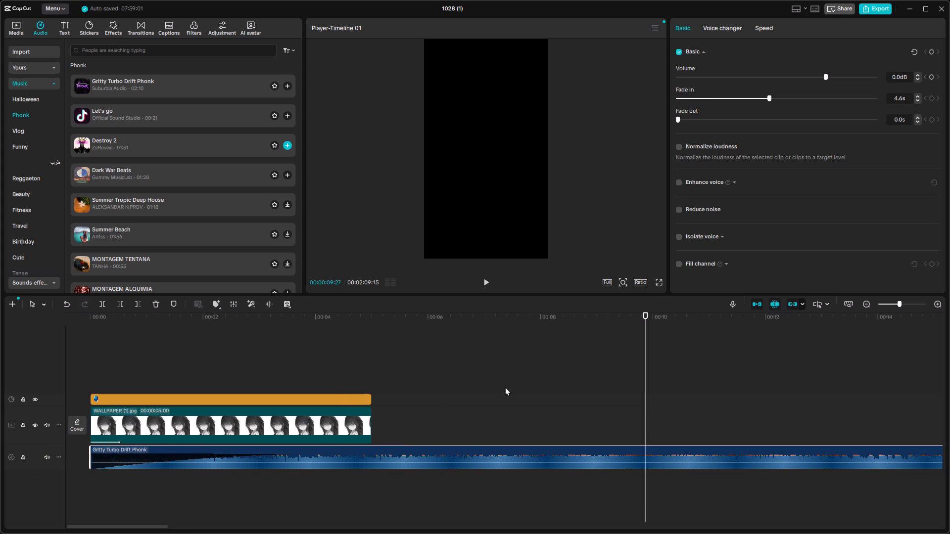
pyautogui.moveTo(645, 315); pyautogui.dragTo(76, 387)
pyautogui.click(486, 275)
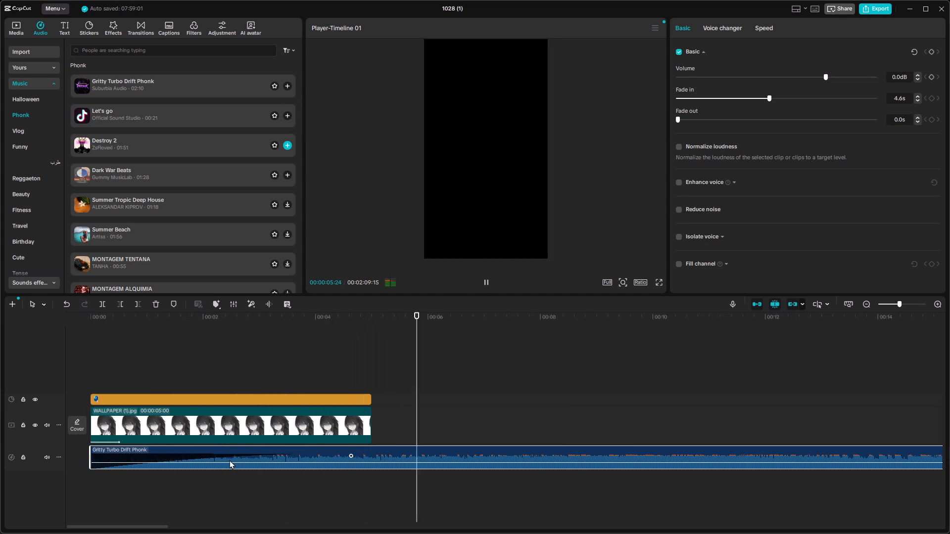
# Set the music clip's fade-in to 10.0 s, with the clip starting at the beginning of the timeline.
pyautogui.moveTo(278, 452); pyautogui.dragTo(304, 456)
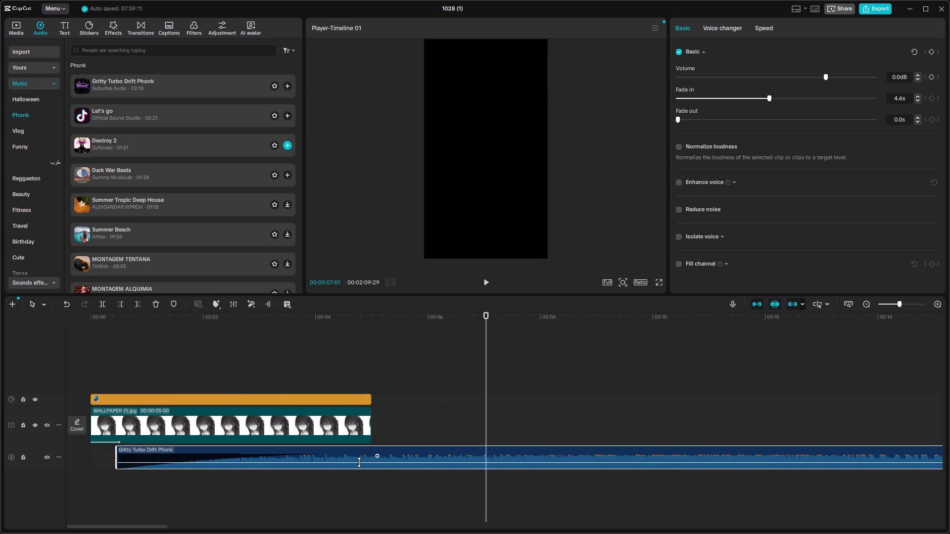
pyautogui.moveTo(377, 456); pyautogui.dragTo(261, 471)
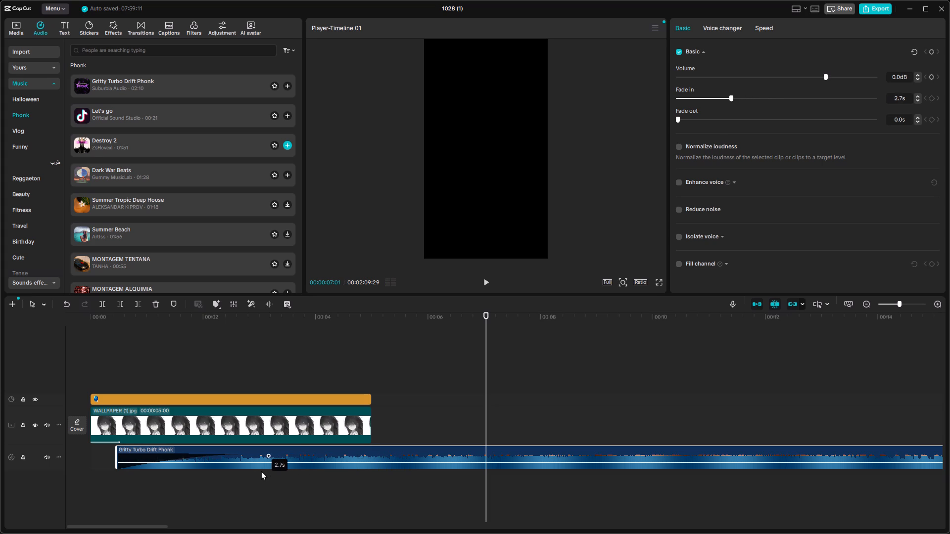
pyautogui.moveTo(261, 471); pyautogui.dragTo(600, 487)
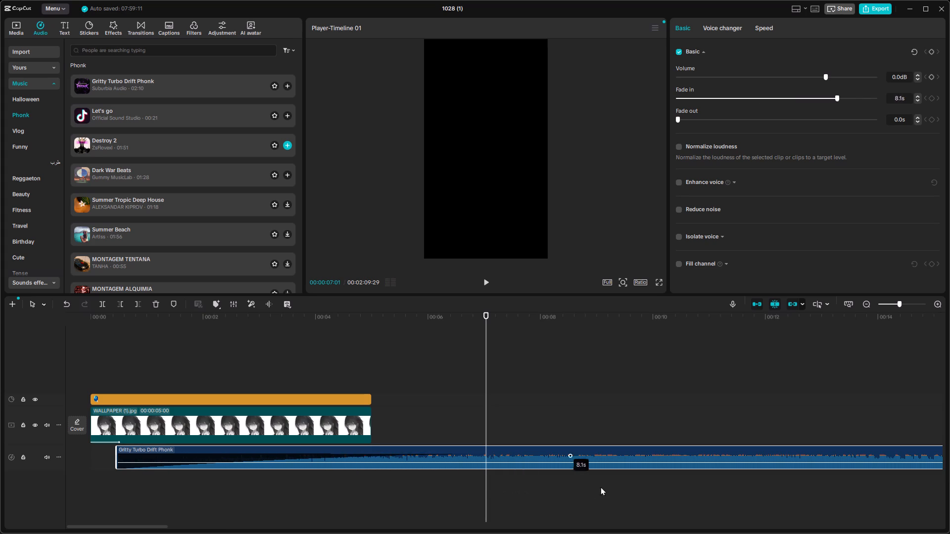
pyautogui.moveTo(600, 487); pyautogui.dragTo(817, 472)
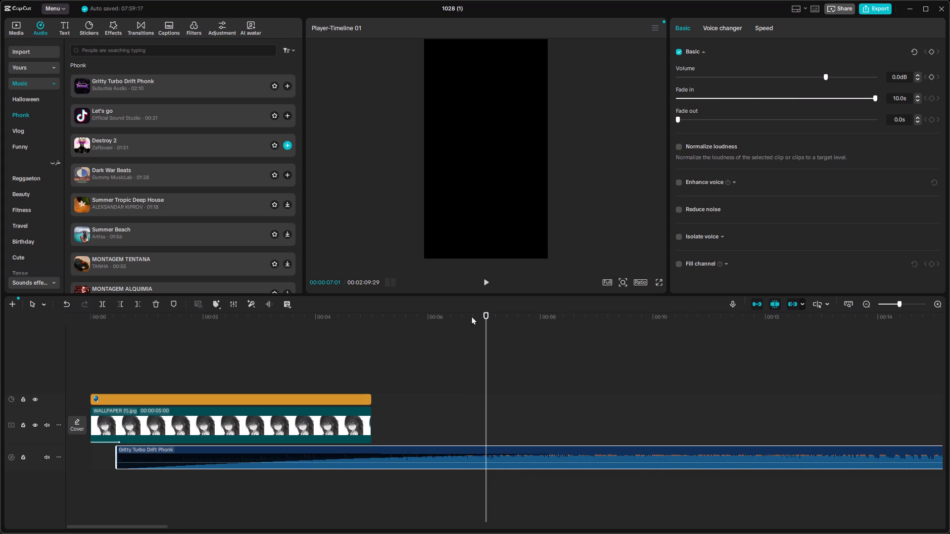
pyautogui.moveTo(487, 318); pyautogui.dragTo(62, 340)
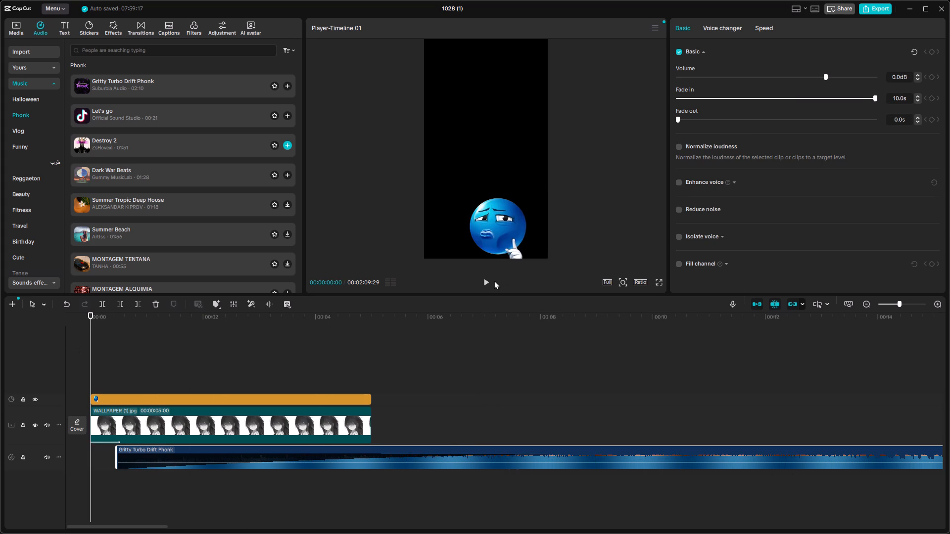
pyautogui.click(486, 280)
pyautogui.moveTo(161, 450); pyautogui.dragTo(135, 448)
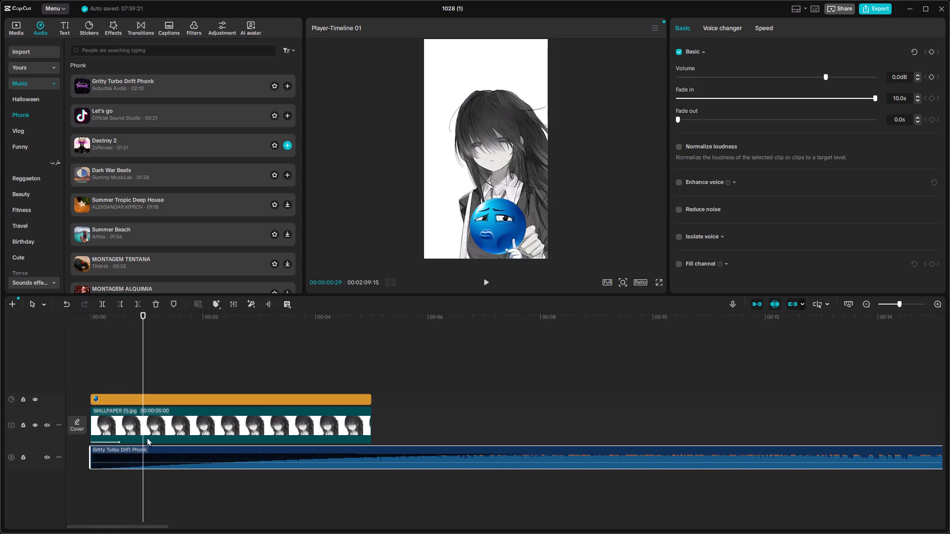
# Play the video from the beginning to check the music's 10 s fade-in.
pyautogui.moveTo(142, 313); pyautogui.dragTo(59, 317)
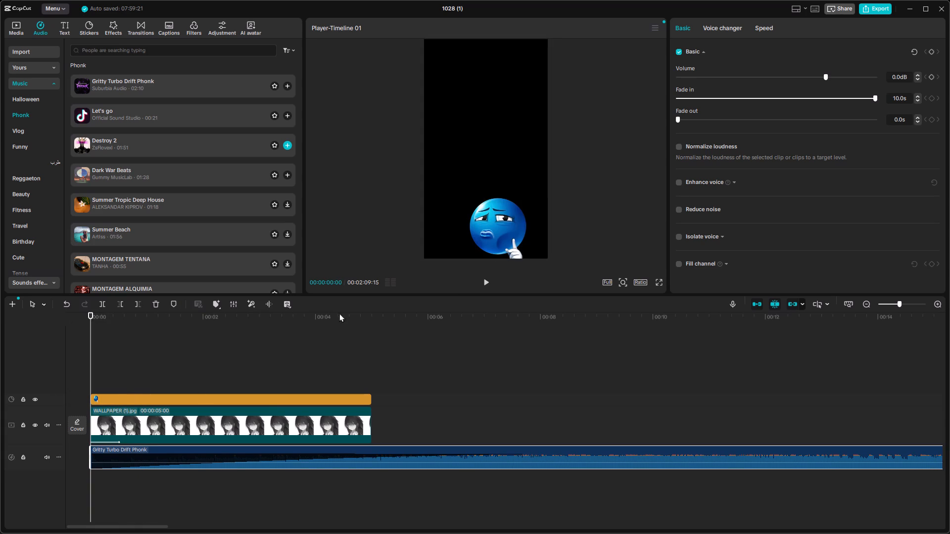
pyautogui.click(491, 287)
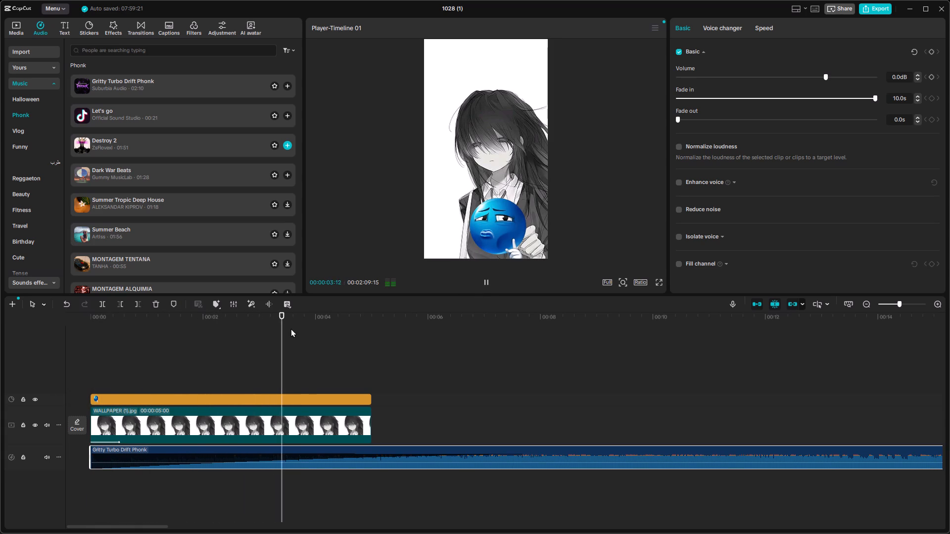
pyautogui.moveTo(293, 317); pyautogui.dragTo(54, 322)
pyautogui.click(486, 283)
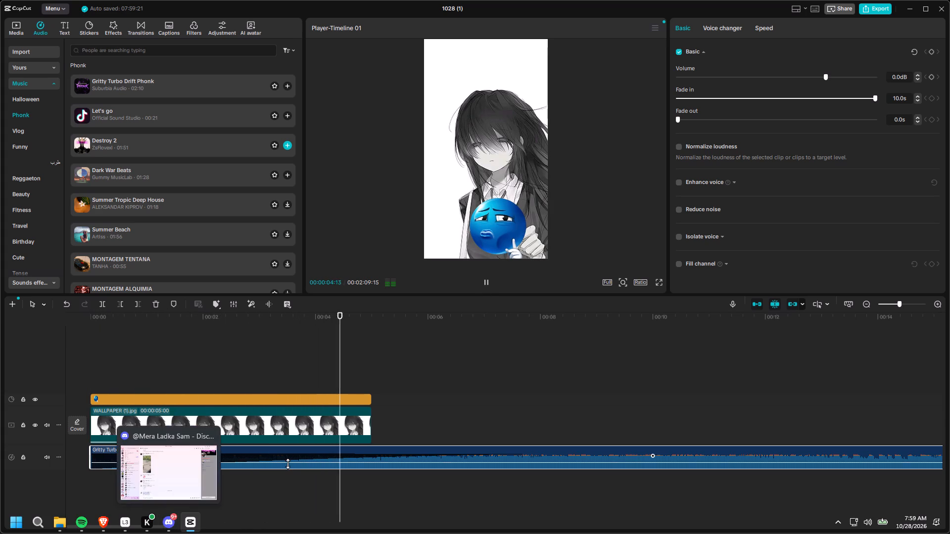
# Browse the Phonk and Cute music categories, the text options and the trending video effects.
pyautogui.scroll(-3, 118, 243)
pyautogui.scroll(2, 118, 243)
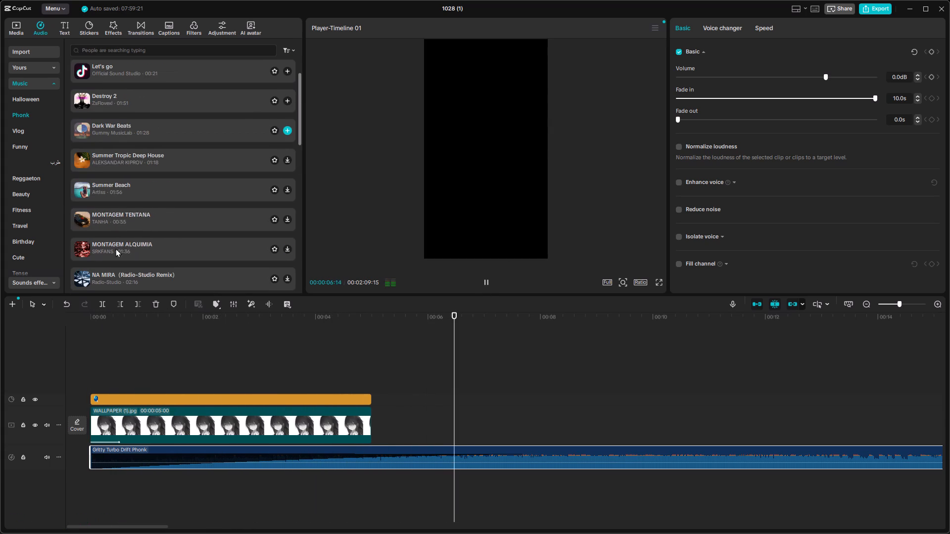
pyautogui.scroll(-2, 27, 250)
pyautogui.click(23, 164)
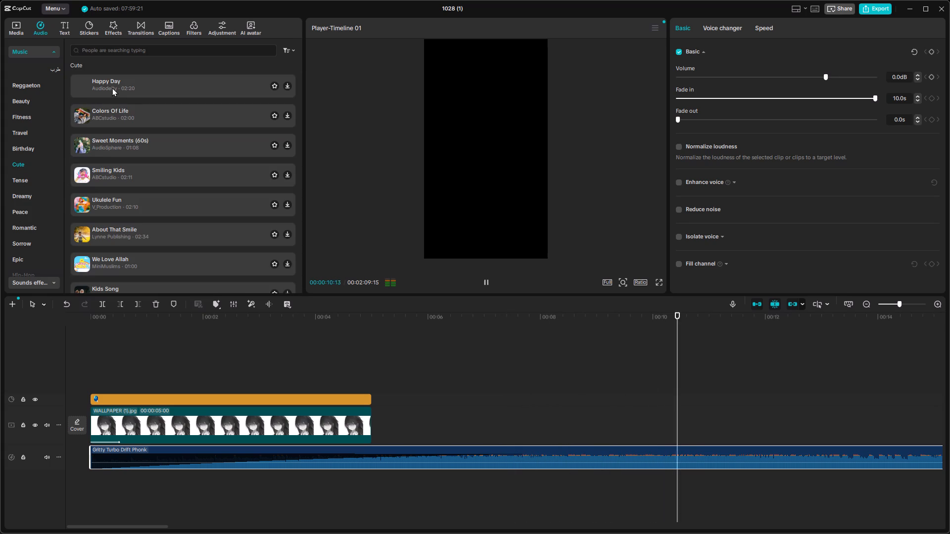
pyautogui.scroll(5, 20, 172)
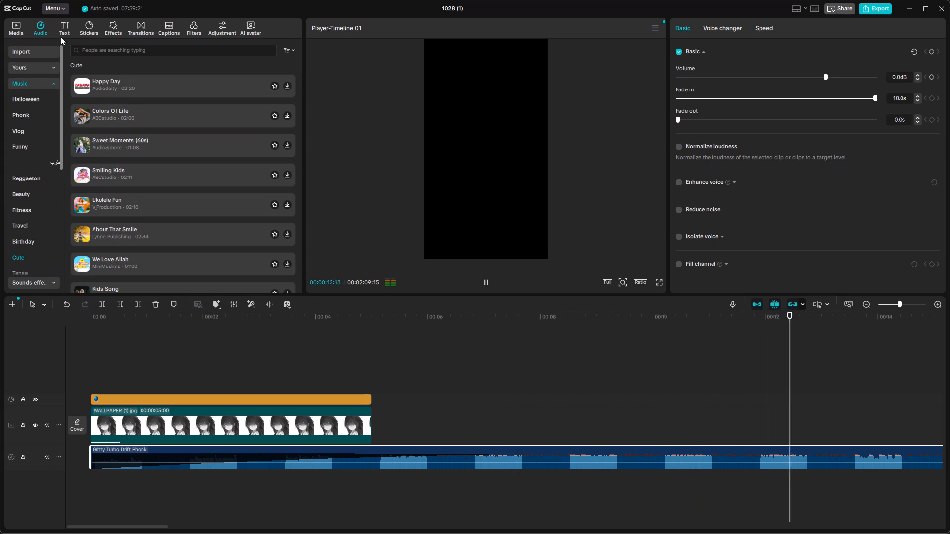
pyautogui.click(62, 27)
pyautogui.click(27, 66)
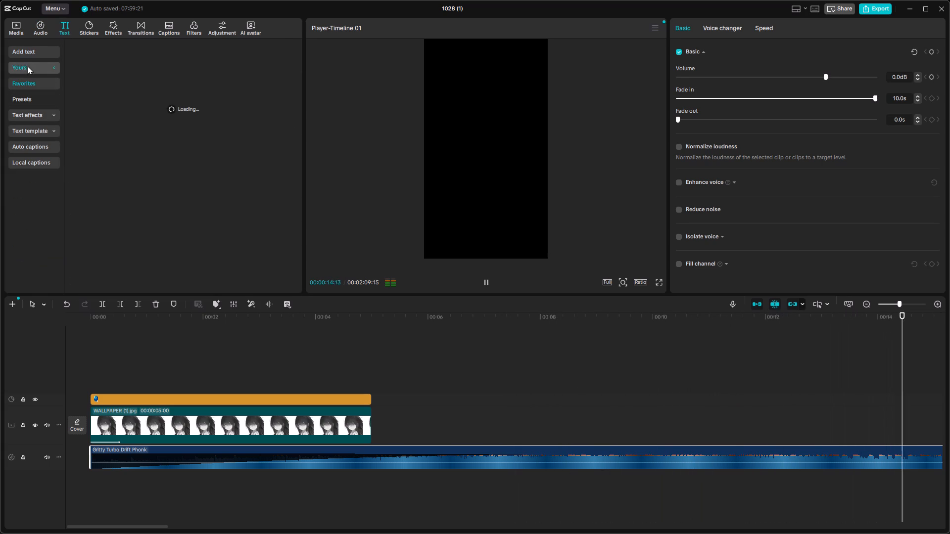
pyautogui.click(43, 50)
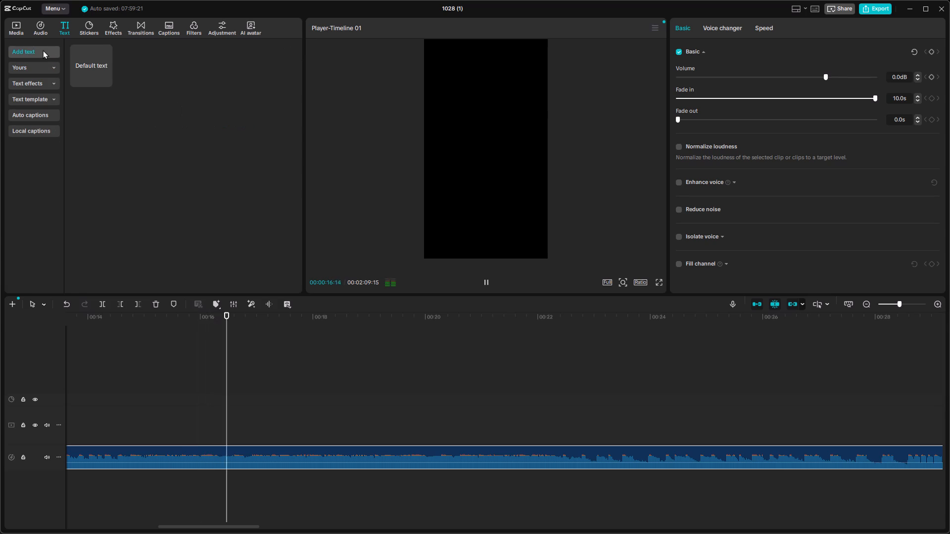
pyautogui.click(96, 28)
pyautogui.click(115, 26)
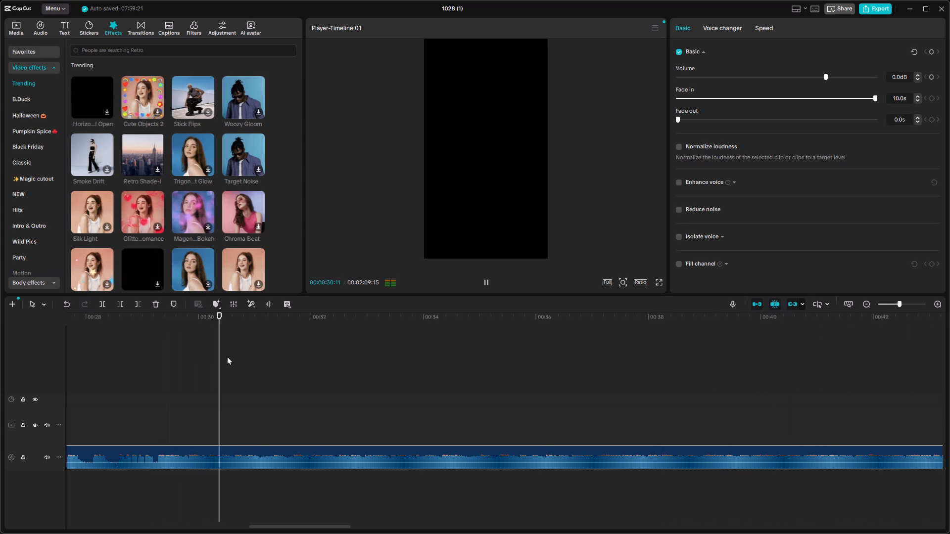
# Extend the wallpaper image clip to the end of the music track, for a duration of 00:02:09:15.
pyautogui.moveTo(310, 320); pyautogui.dragTo(0, 370)
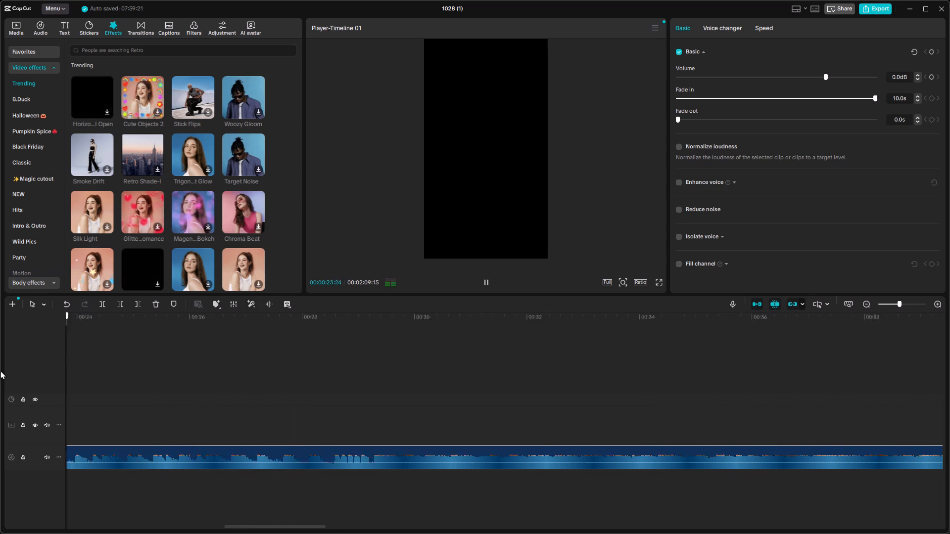
pyautogui.moveTo(0, 370); pyautogui.dragTo(0, 372)
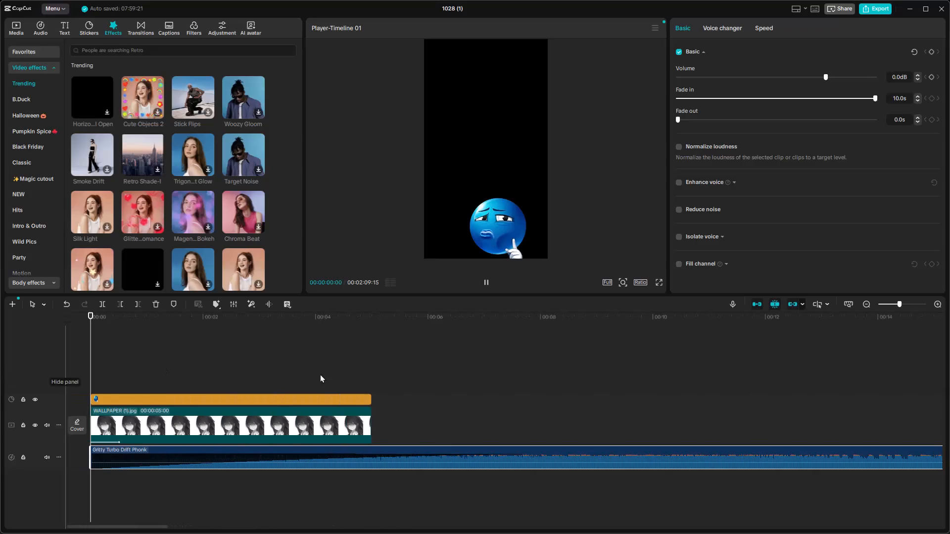
pyautogui.moveTo(370, 421); pyautogui.dragTo(949, 462)
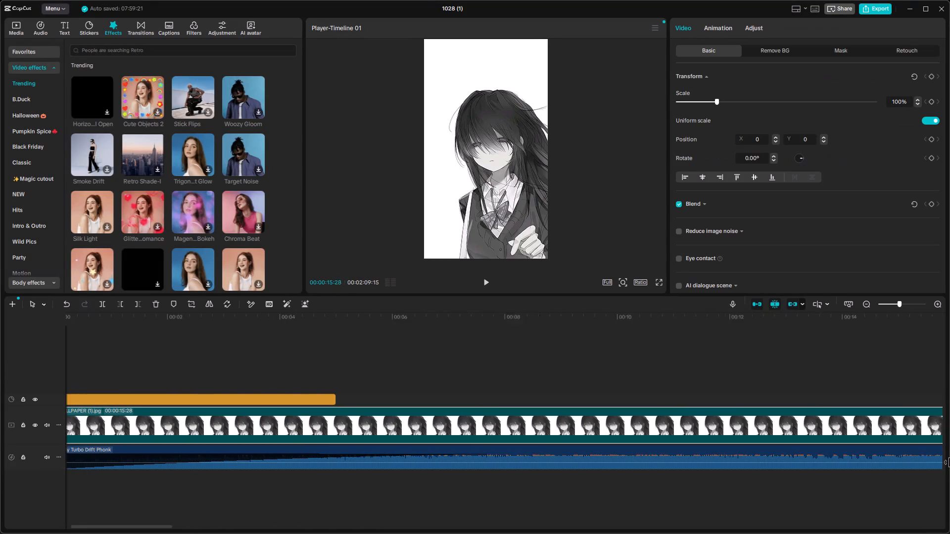
pyautogui.moveTo(949, 462); pyautogui.dragTo(949, 463)
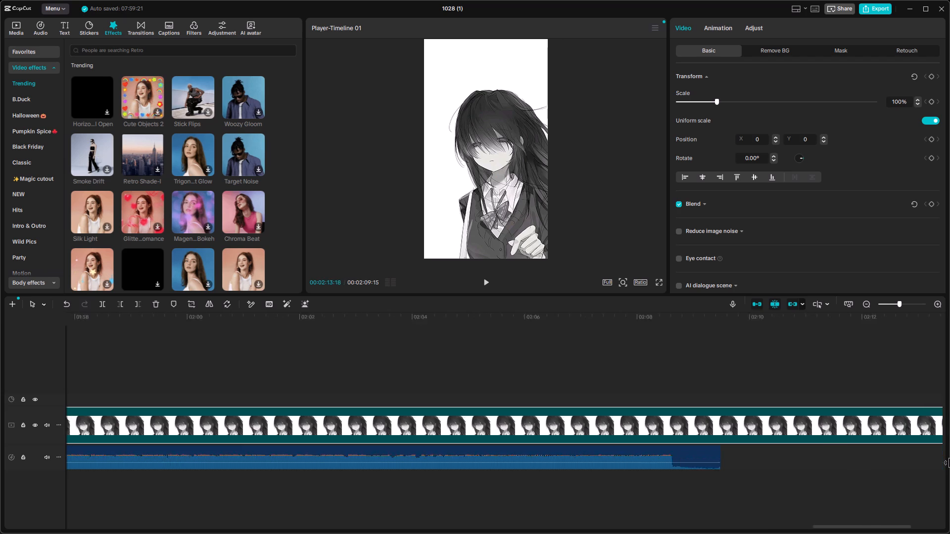
pyautogui.moveTo(949, 463); pyautogui.dragTo(51, 464)
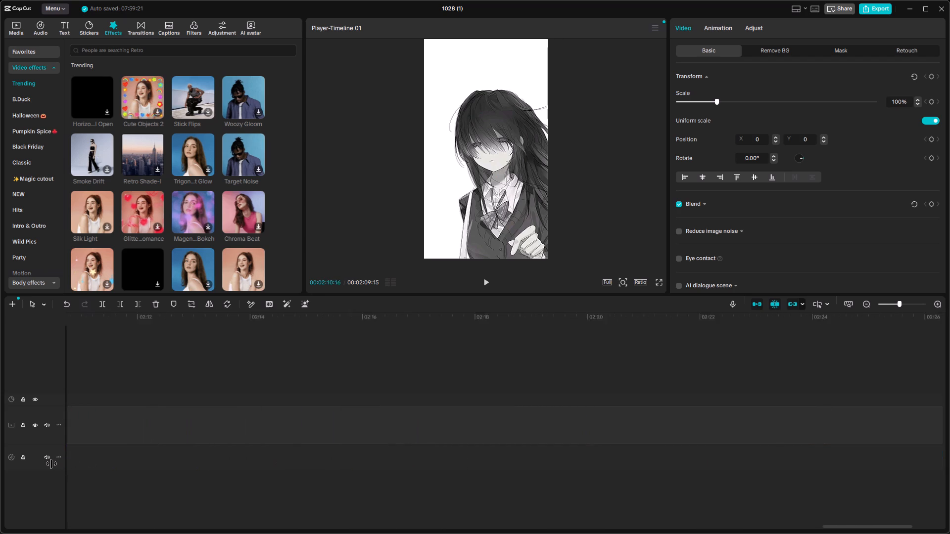
pyautogui.moveTo(51, 464); pyautogui.dragTo(245, 460)
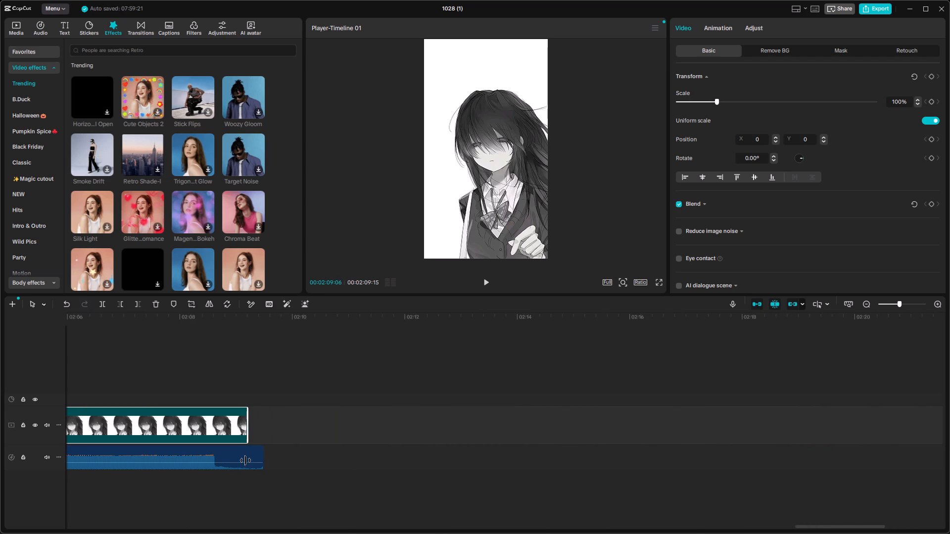
pyautogui.moveTo(245, 460); pyautogui.dragTo(260, 460)
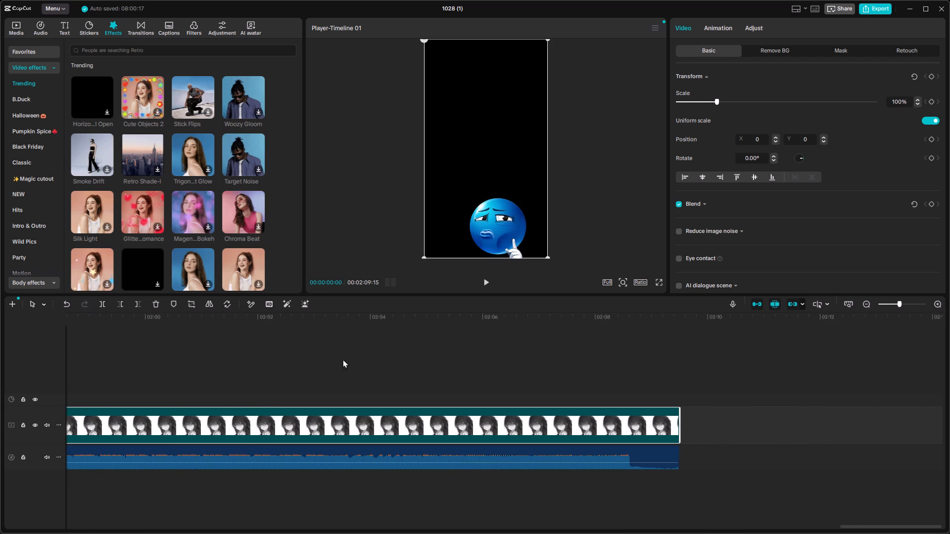
# Play the video's last few seconds and its opening to check the extended image clip against the music.
pyautogui.moveTo(493, 331); pyautogui.dragTo(417, 330)
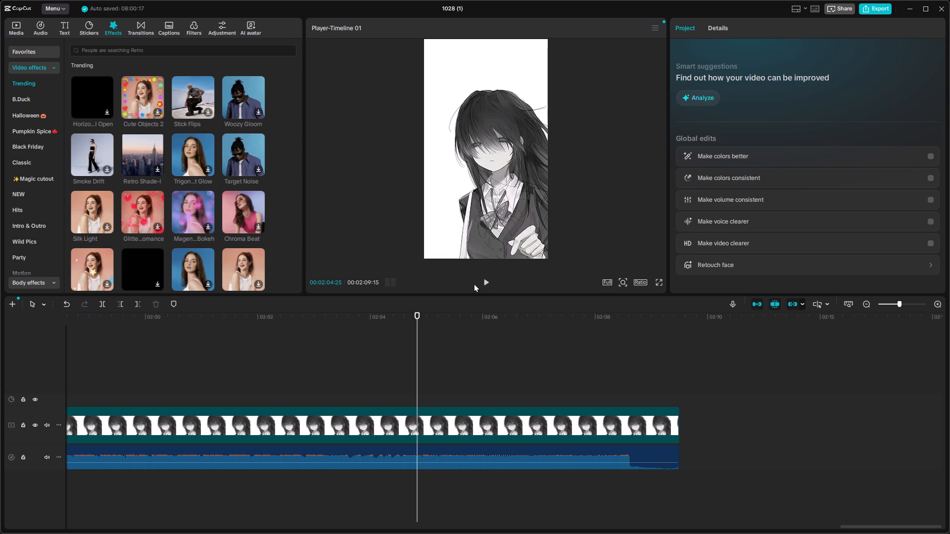
pyautogui.click(474, 283)
pyautogui.click(485, 288)
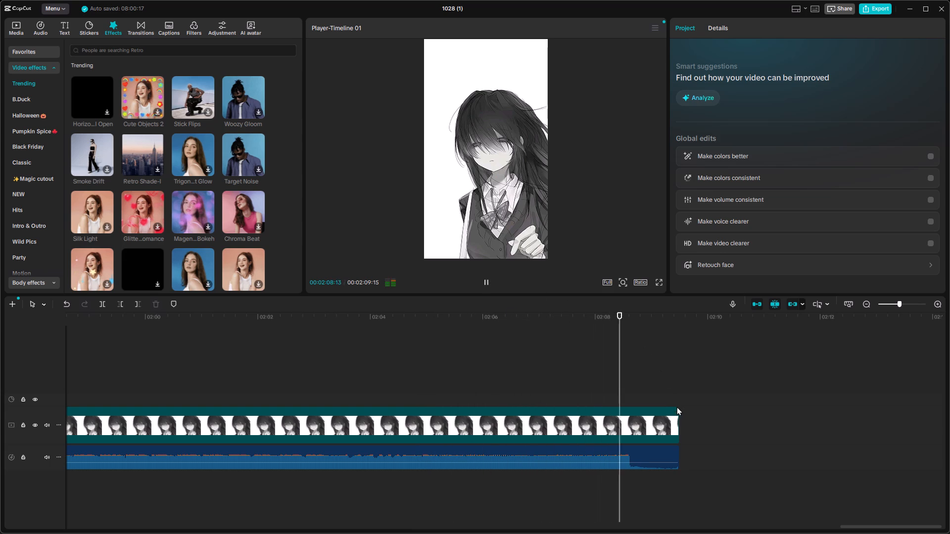
pyautogui.moveTo(678, 315); pyautogui.dragTo(0, 350)
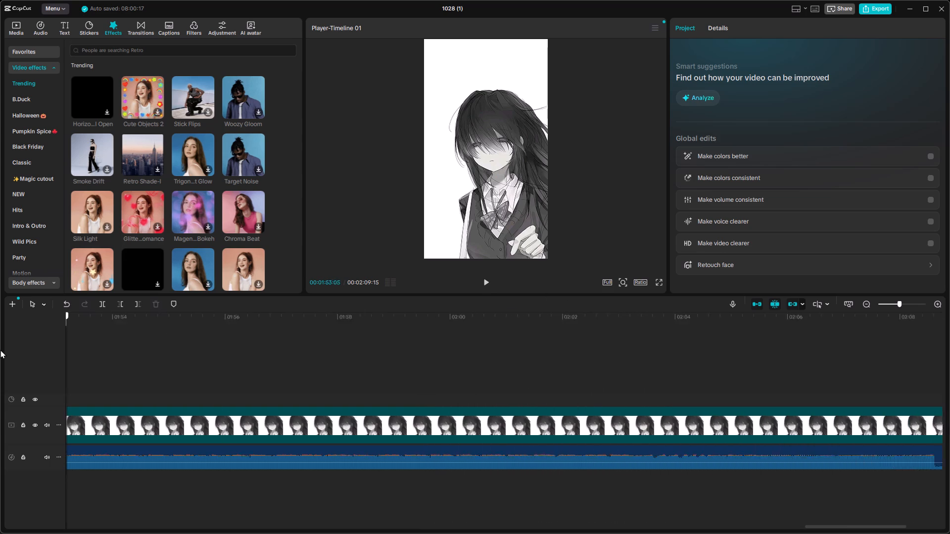
pyautogui.moveTo(0, 350); pyautogui.dragTo(0, 350)
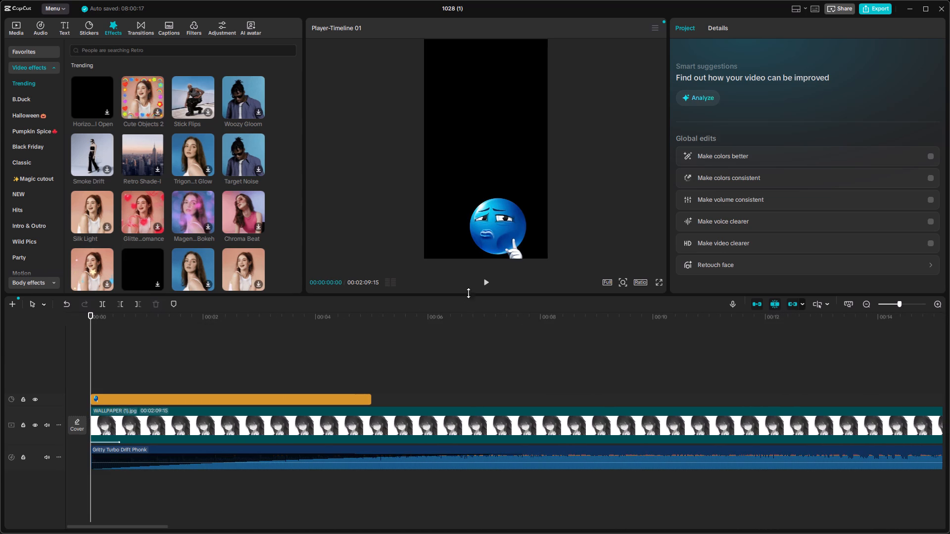
pyautogui.click(487, 287)
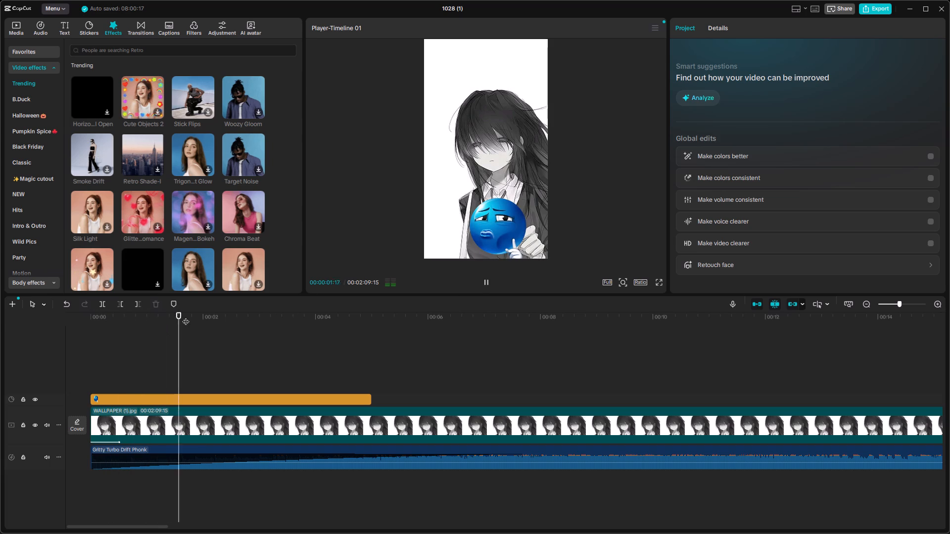
pyautogui.moveTo(186, 316); pyautogui.dragTo(24, 337)
# Preview trending video effects on the image, including Cute Objects 2, Stick Flips, Woozy Gloom, Target Noise and Trigon Light Glow.
pyautogui.click(92, 101)
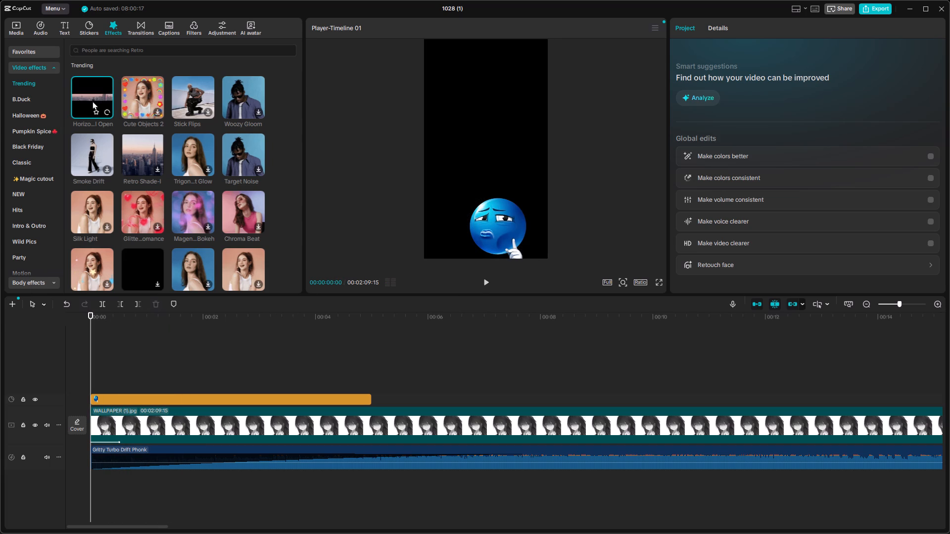
pyautogui.click(489, 287)
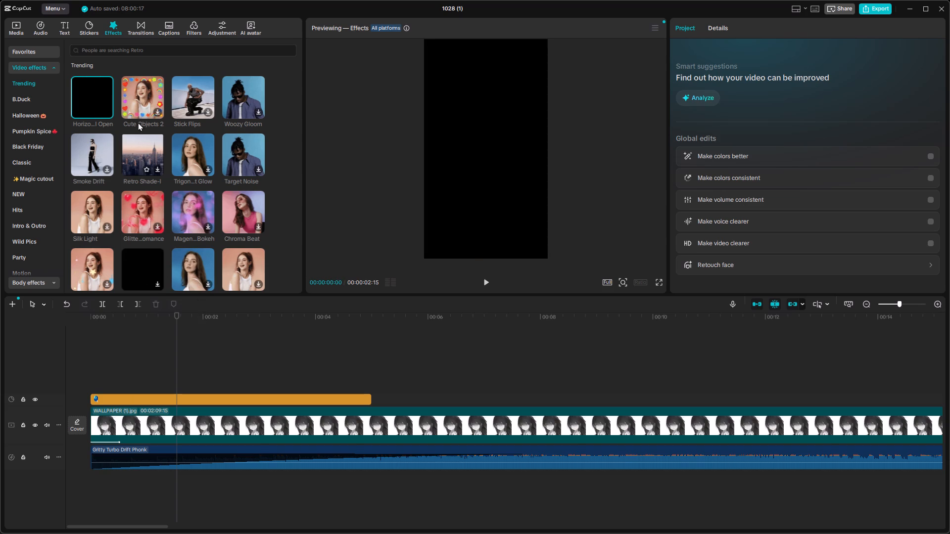
pyautogui.click(136, 99)
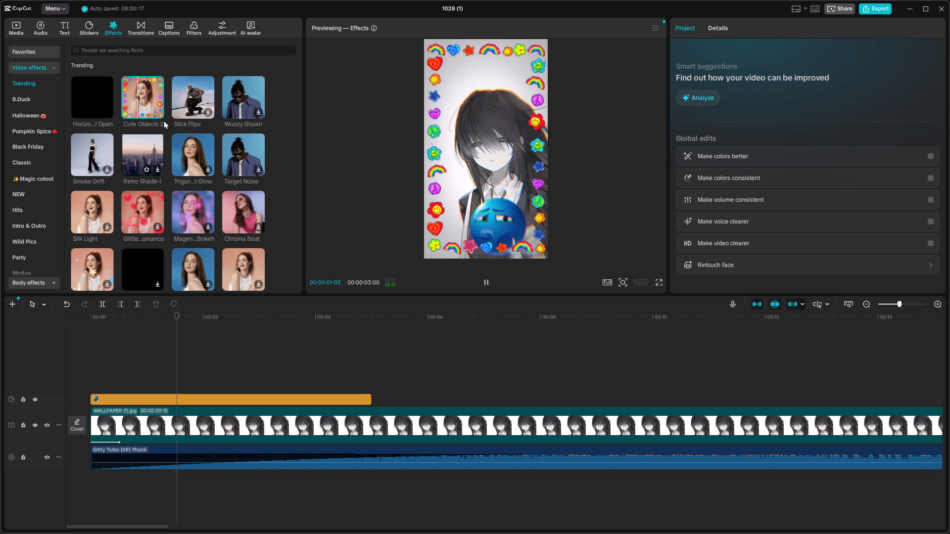
pyautogui.click(188, 87)
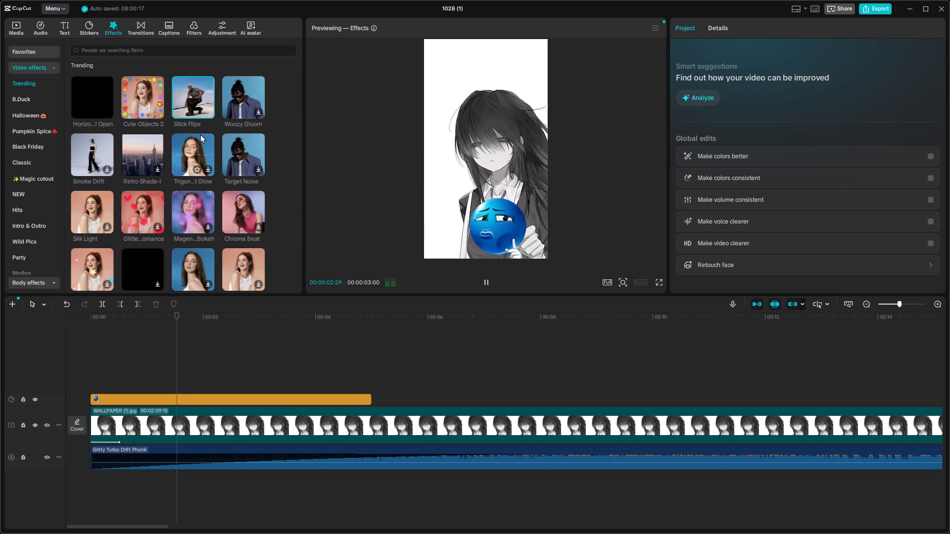
pyautogui.click(481, 285)
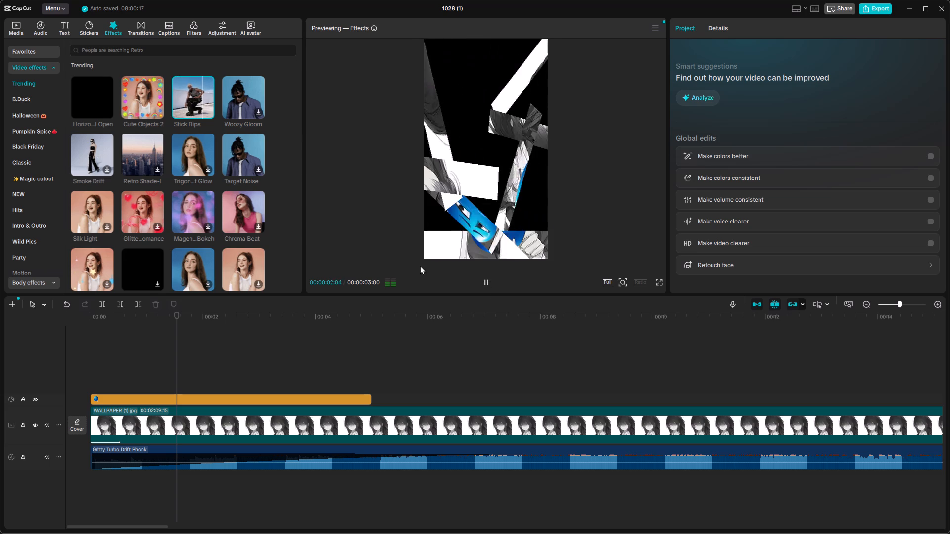
pyautogui.click(248, 91)
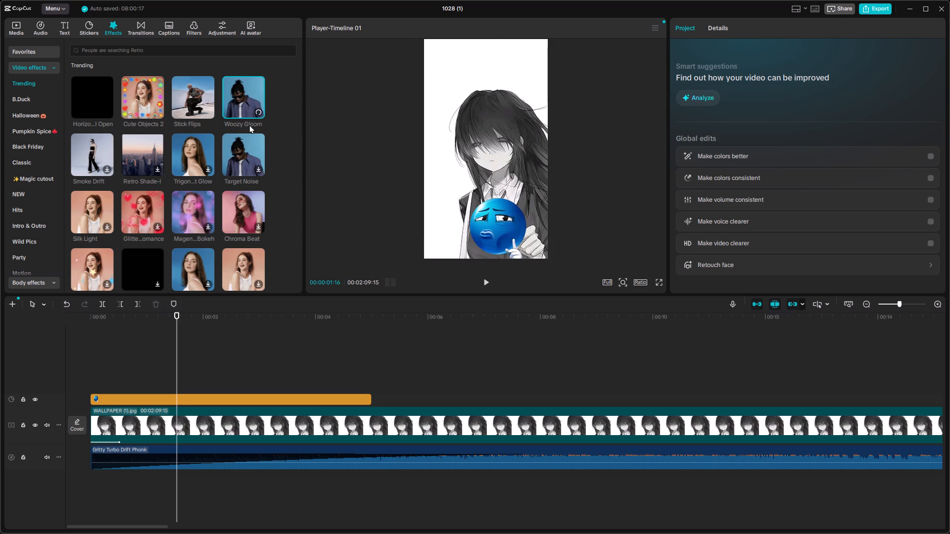
pyautogui.click(194, 152)
pyautogui.scroll(-2, 202, 220)
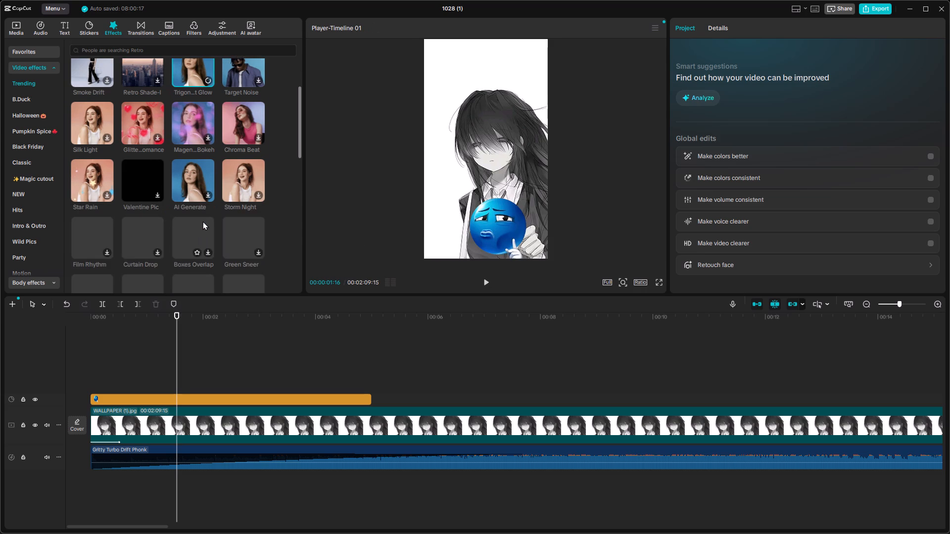
pyautogui.scroll(-2, 202, 221)
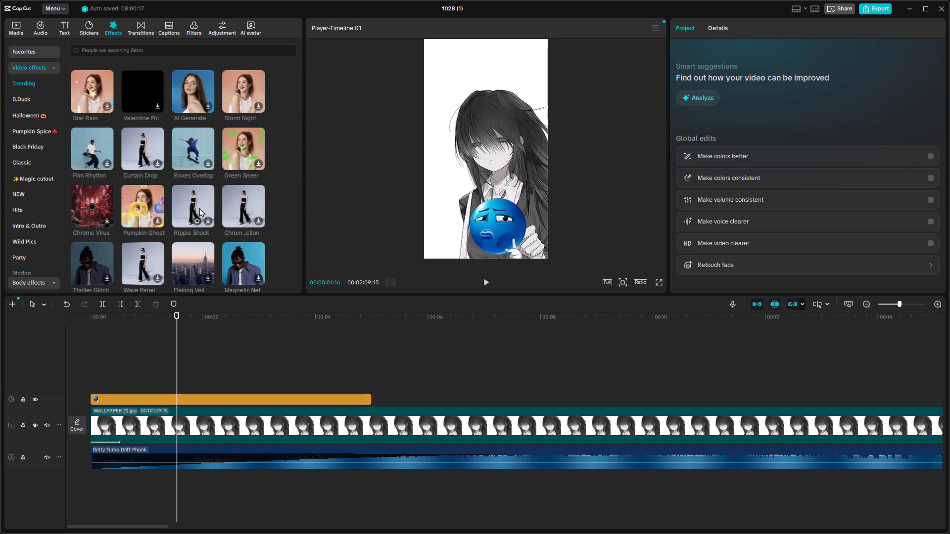
pyautogui.scroll(3, 250, 198)
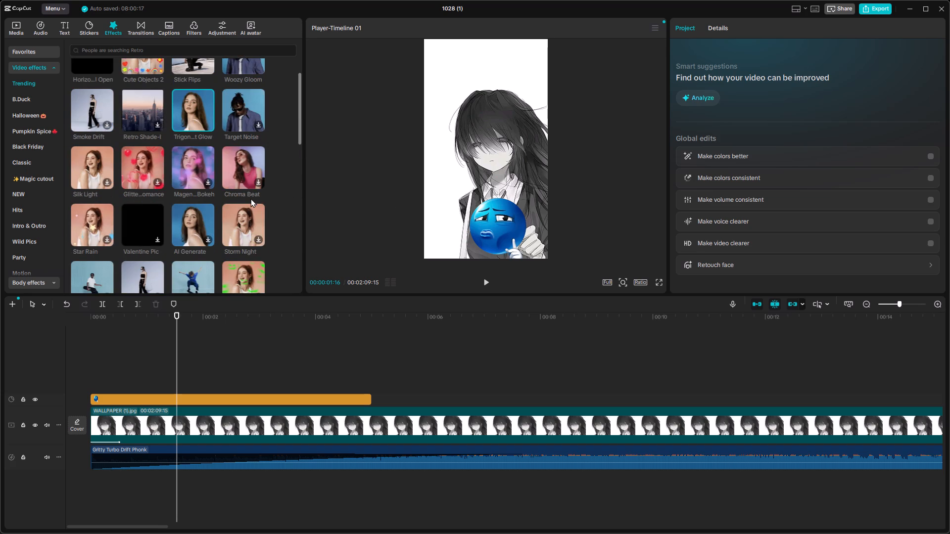
pyautogui.click(223, 103)
pyautogui.click(196, 104)
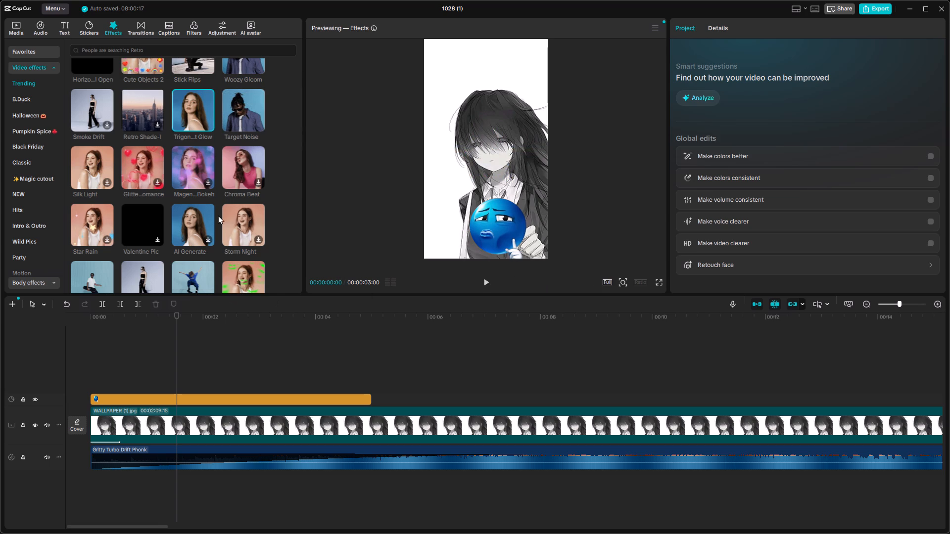
# Add the Trigon Light Glow effect above the sticker at the start of the timeline and play it from the beginning.
pyautogui.moveTo(192, 119); pyautogui.dragTo(93, 385)
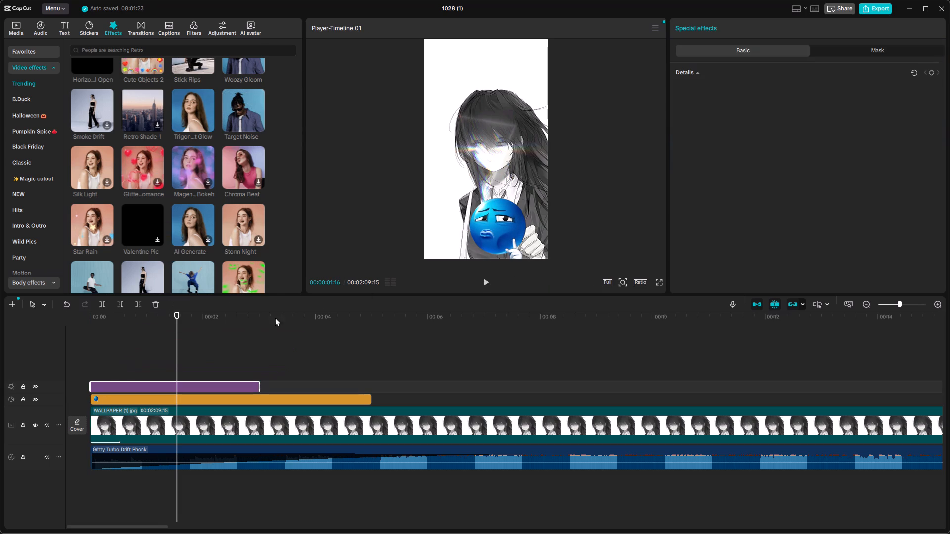
pyautogui.moveTo(174, 315); pyautogui.dragTo(43, 333)
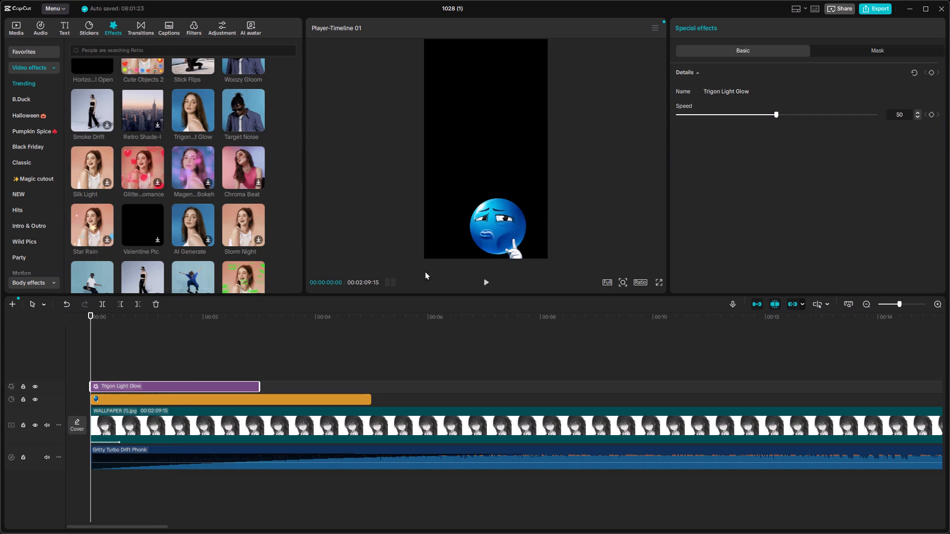
pyautogui.click(487, 285)
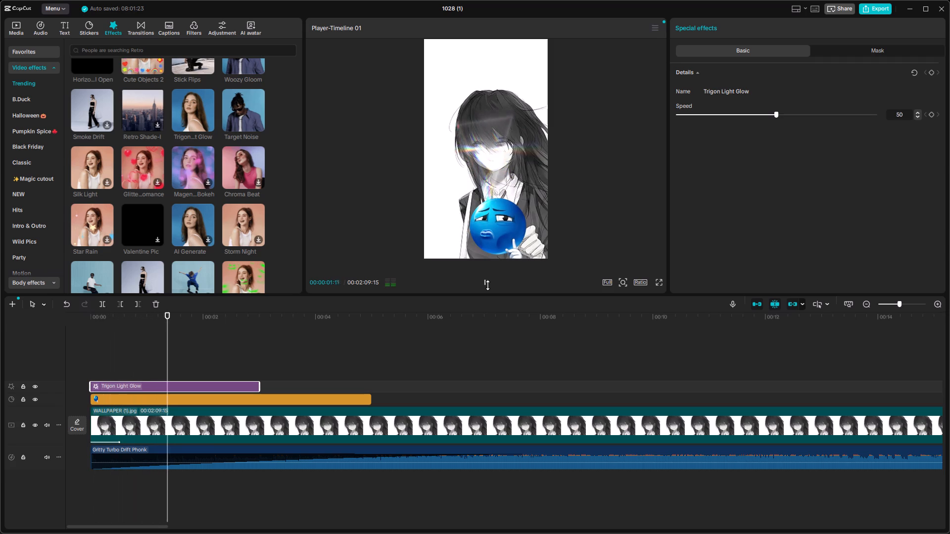
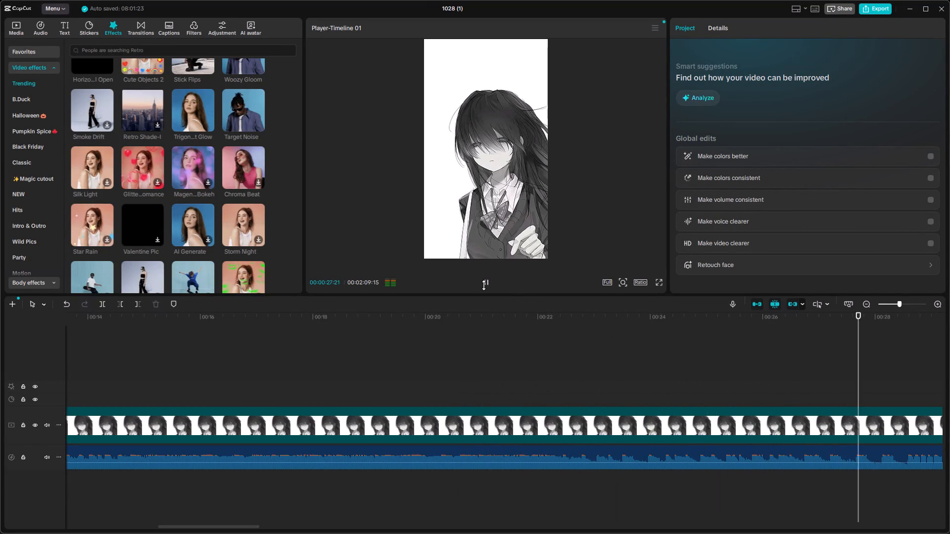
# Play on through the timeline, return to the start and replay the opening to review the Trigon Light Glow effect.
pyautogui.scroll(-3, 309, 396)
pyautogui.scroll(1, 324, 396)
pyautogui.scroll(-1, 324, 396)
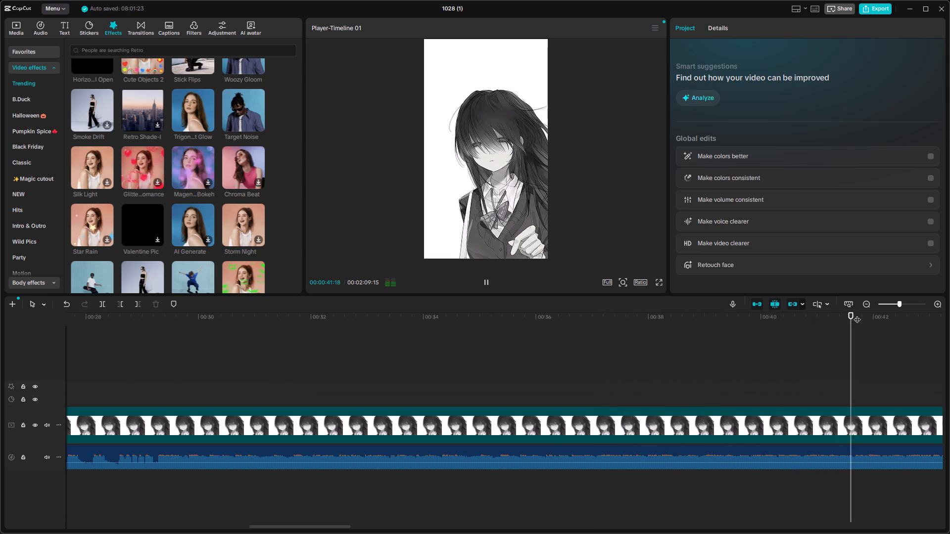
pyautogui.moveTo(857, 314); pyautogui.dragTo(0, 383)
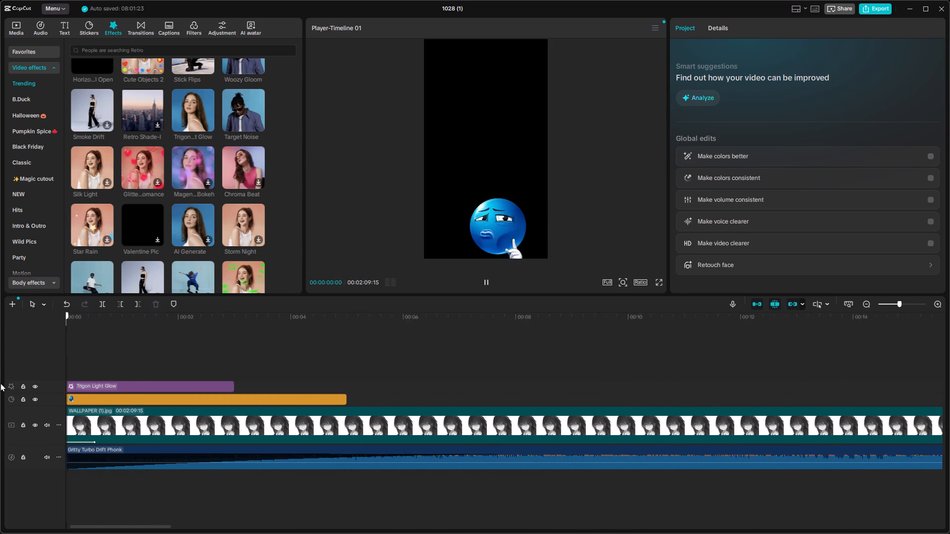
pyautogui.moveTo(0, 383); pyautogui.dragTo(0, 382)
pyautogui.click(487, 281)
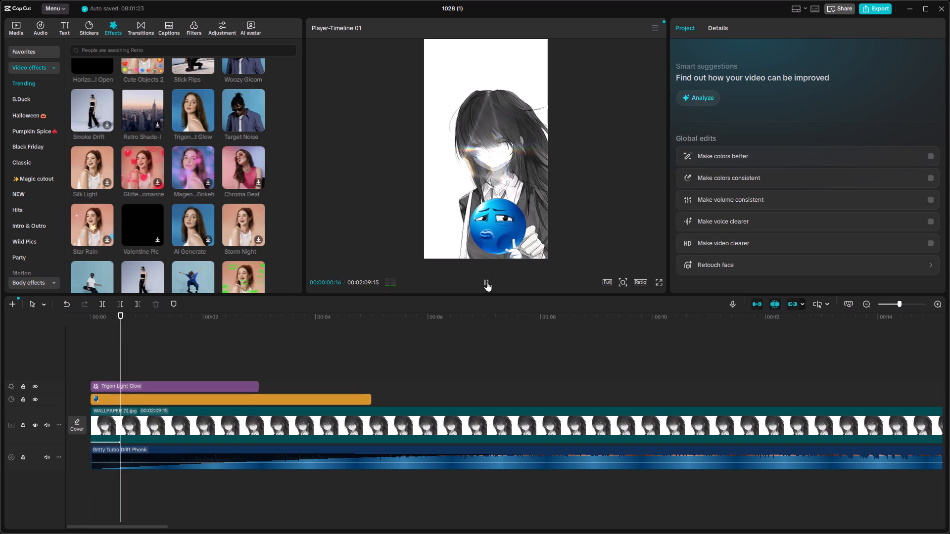
# Extend the end of the Trigon Light Glow effect on the timeline to about the 16-second mark.
pyautogui.click(254, 389)
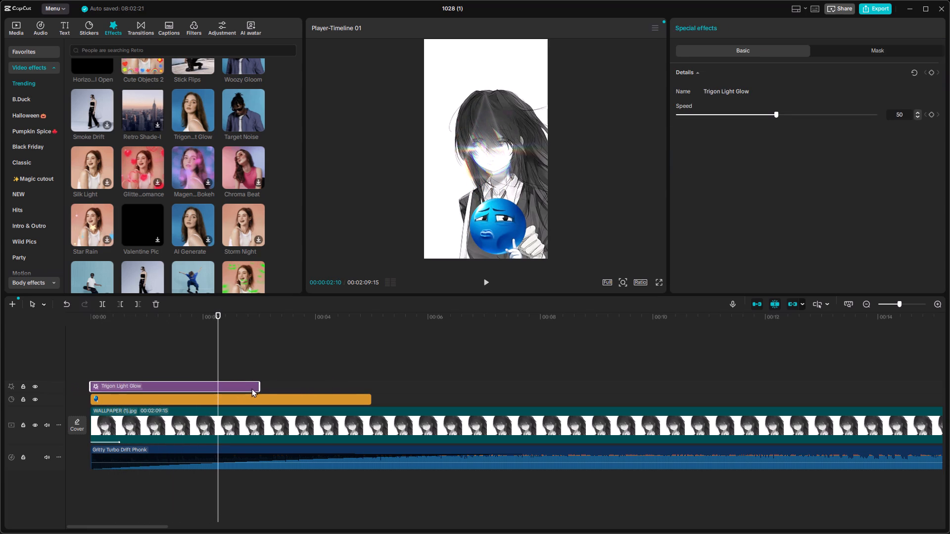
pyautogui.moveTo(260, 387); pyautogui.dragTo(873, 367)
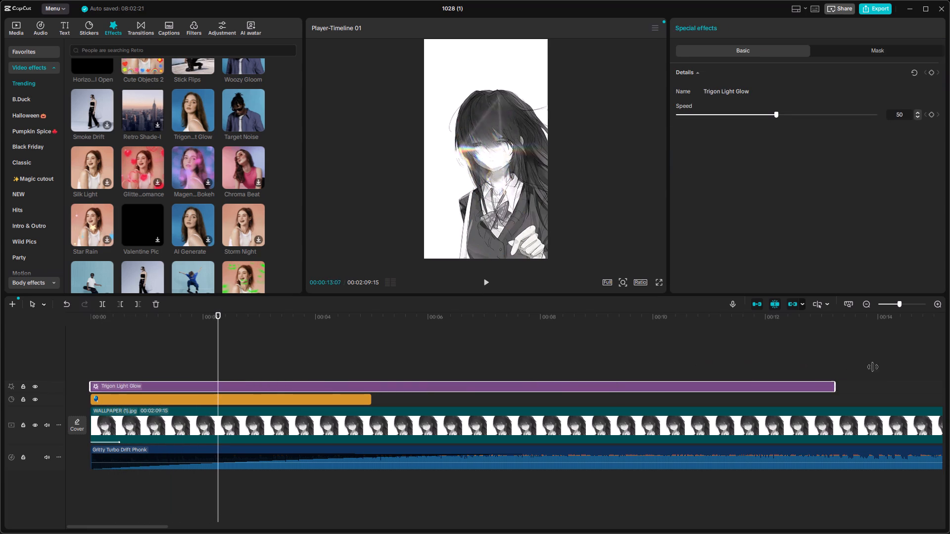
pyautogui.moveTo(873, 367); pyautogui.dragTo(949, 366)
# Extend the end of the blue emoji sticker to about the 16-second mark, matching the effect above it.
pyautogui.moveTo(329, 398); pyautogui.dragTo(780, 410)
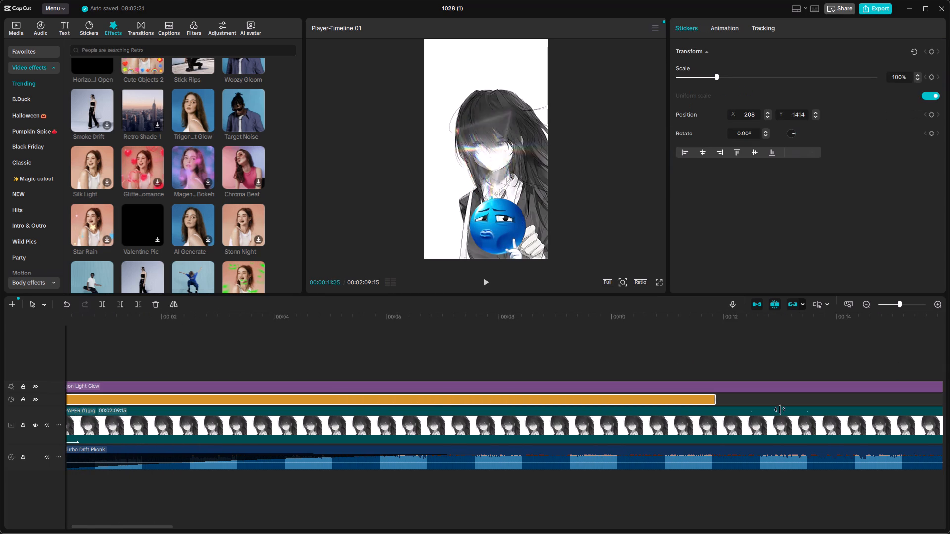
pyautogui.moveTo(780, 410); pyautogui.dragTo(837, 411)
# Play from the start, replay parts of the first nine seconds to find a cut point, and pause at 00:00:07:13.
pyautogui.moveTo(841, 321); pyautogui.dragTo(0, 398)
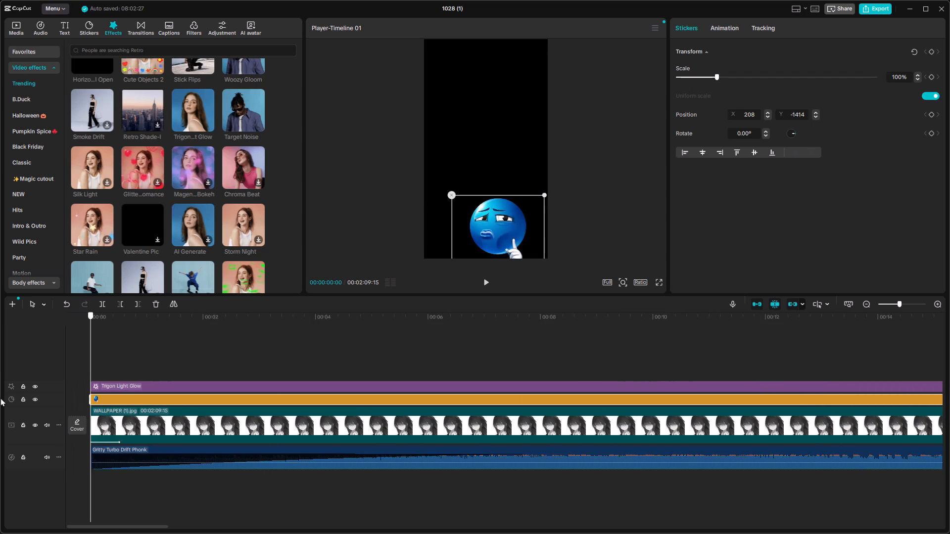
pyautogui.moveTo(0, 398); pyautogui.dragTo(0, 398)
pyautogui.click(487, 280)
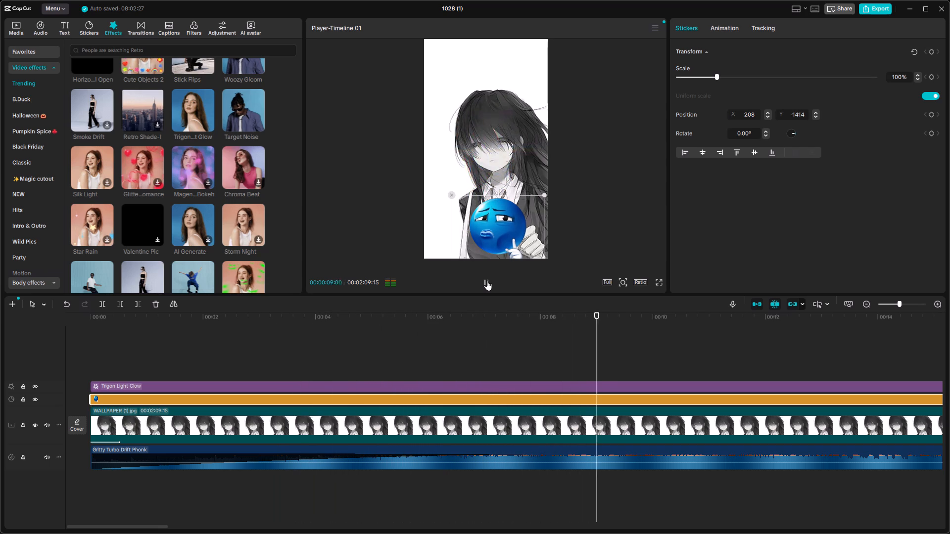
pyautogui.moveTo(680, 317); pyautogui.dragTo(451, 326)
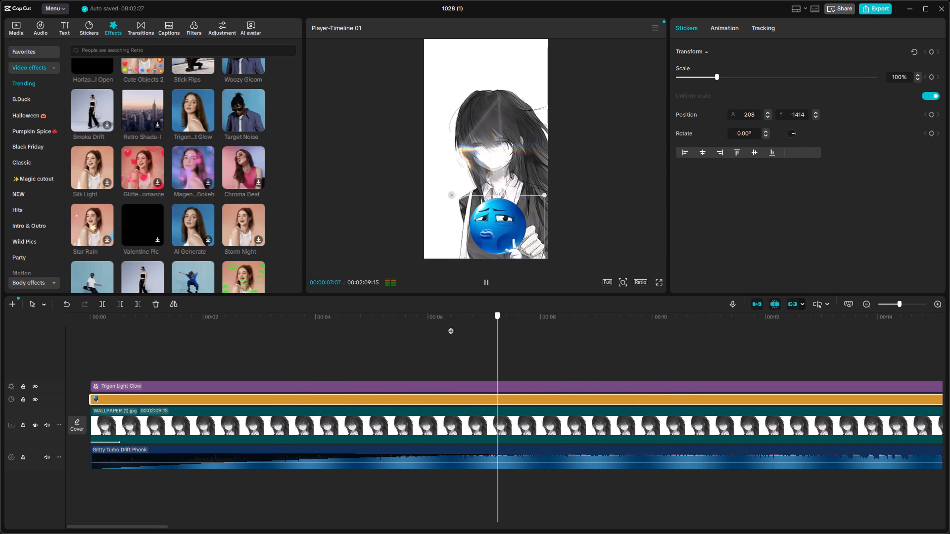
pyautogui.moveTo(451, 326); pyautogui.dragTo(447, 325)
pyautogui.click(488, 285)
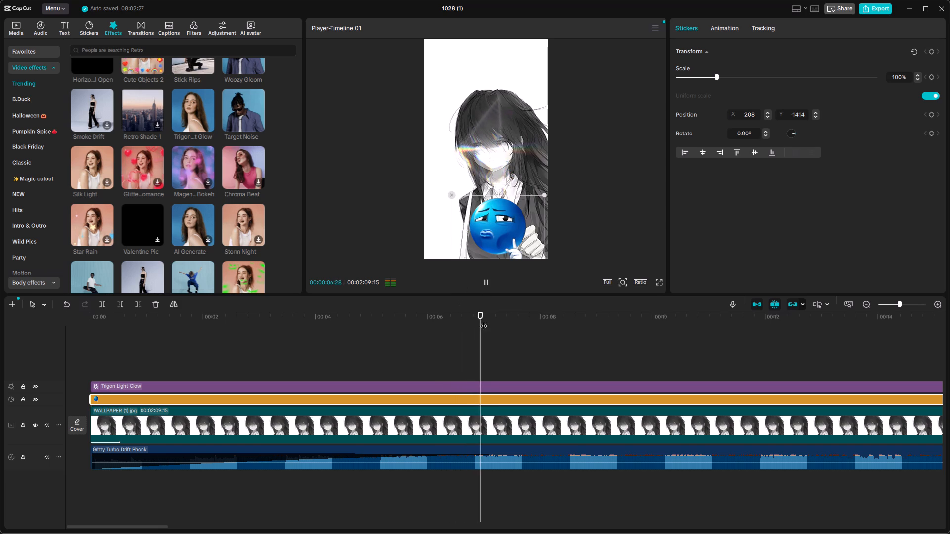
pyautogui.moveTo(525, 312); pyautogui.dragTo(264, 305)
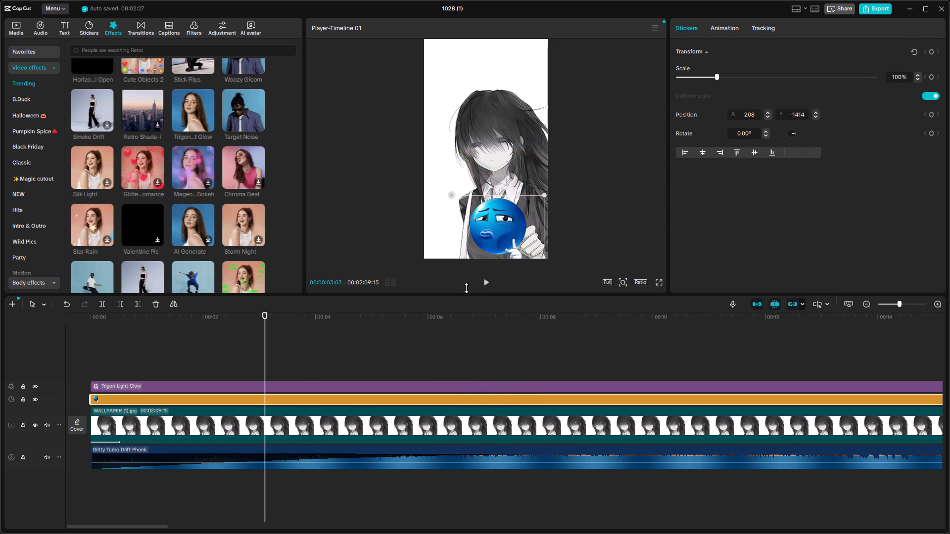
pyautogui.click(490, 280)
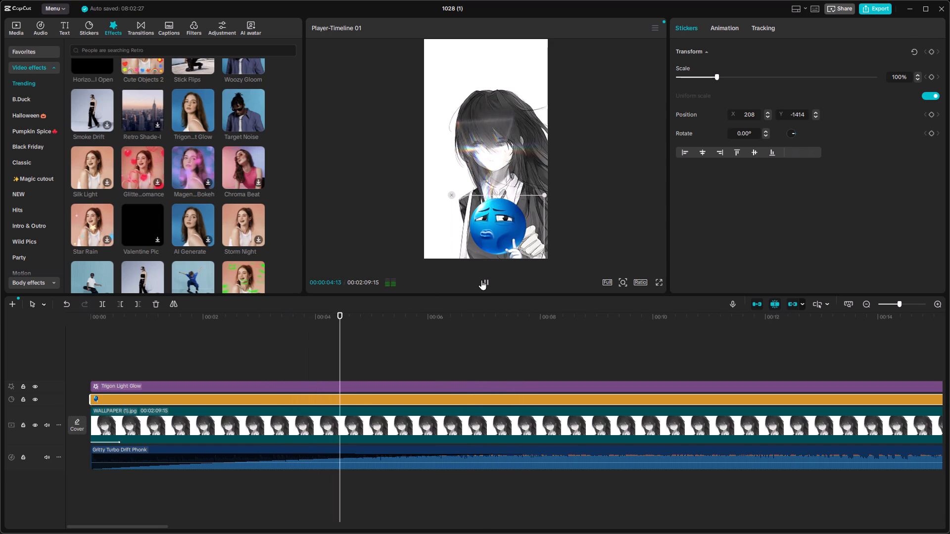
pyautogui.click(481, 279)
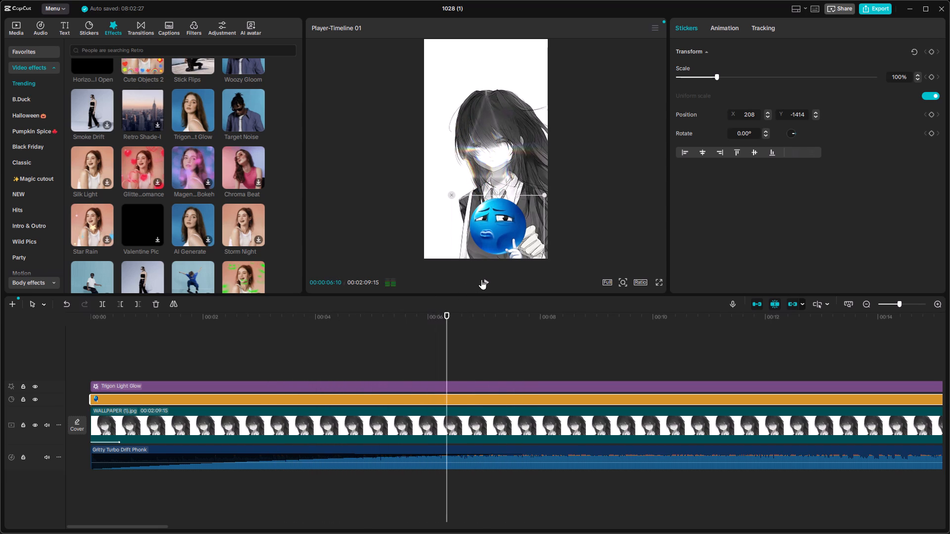
pyautogui.click(481, 279)
pyautogui.click(481, 279)
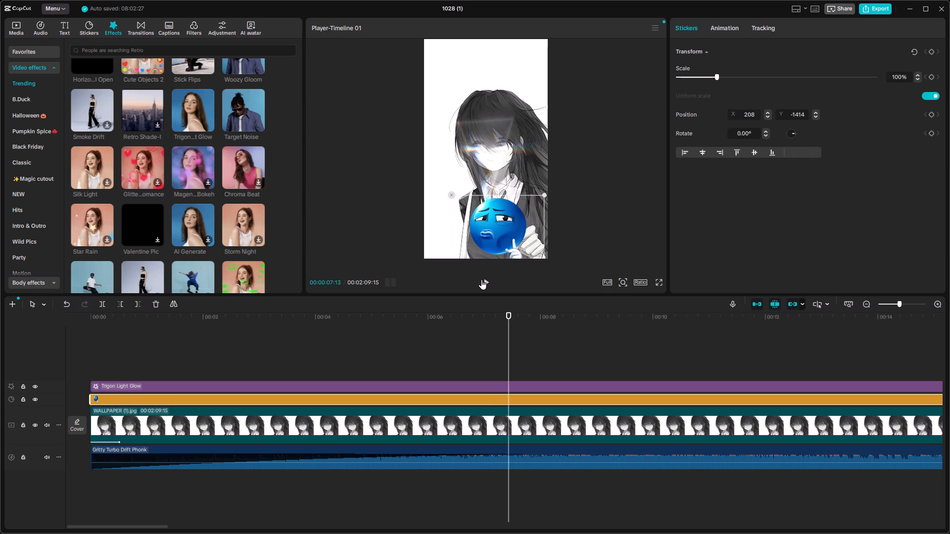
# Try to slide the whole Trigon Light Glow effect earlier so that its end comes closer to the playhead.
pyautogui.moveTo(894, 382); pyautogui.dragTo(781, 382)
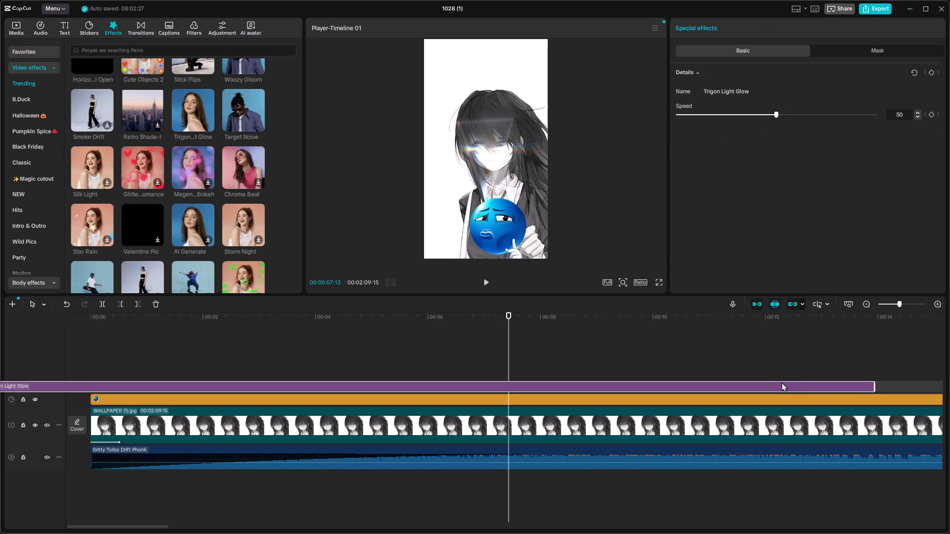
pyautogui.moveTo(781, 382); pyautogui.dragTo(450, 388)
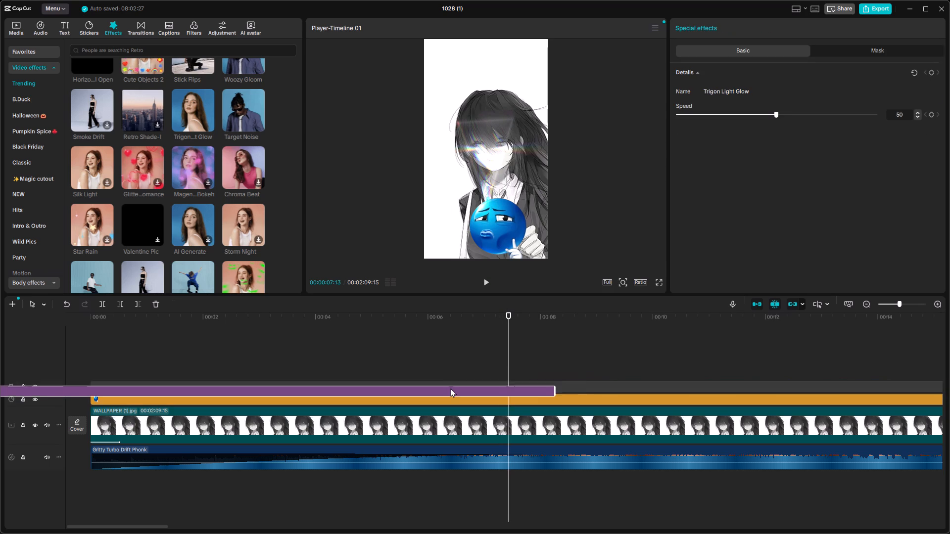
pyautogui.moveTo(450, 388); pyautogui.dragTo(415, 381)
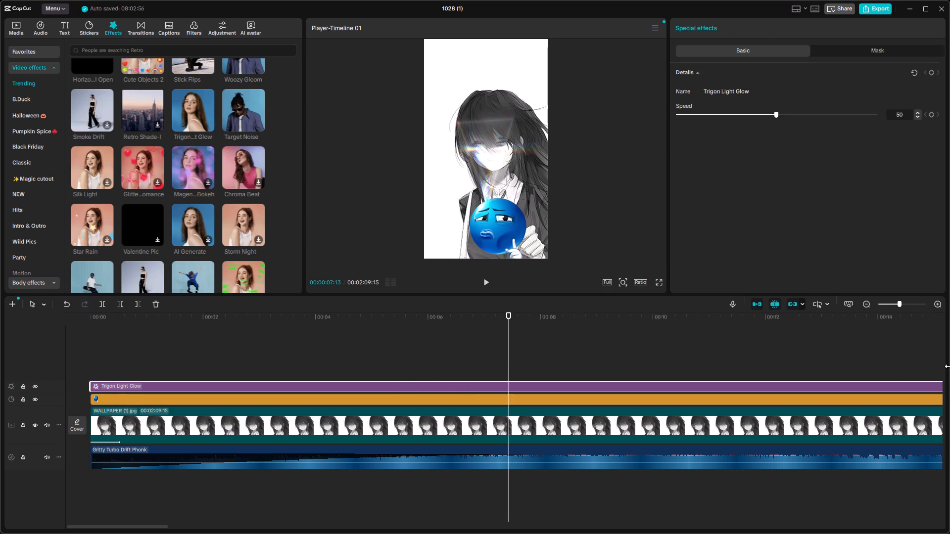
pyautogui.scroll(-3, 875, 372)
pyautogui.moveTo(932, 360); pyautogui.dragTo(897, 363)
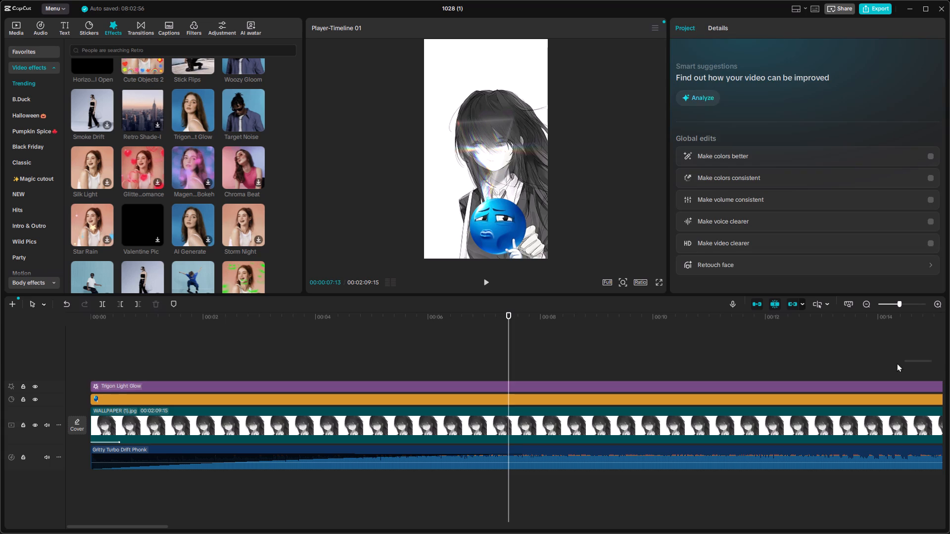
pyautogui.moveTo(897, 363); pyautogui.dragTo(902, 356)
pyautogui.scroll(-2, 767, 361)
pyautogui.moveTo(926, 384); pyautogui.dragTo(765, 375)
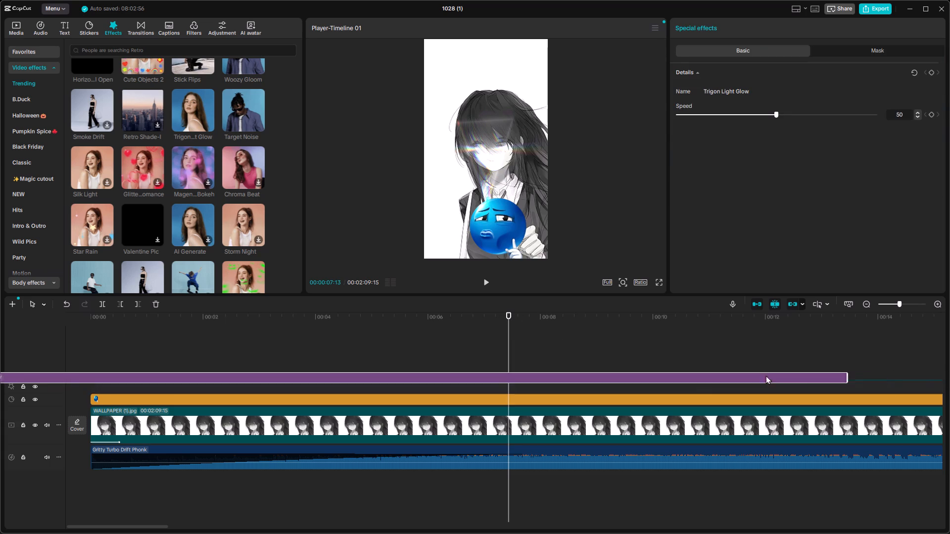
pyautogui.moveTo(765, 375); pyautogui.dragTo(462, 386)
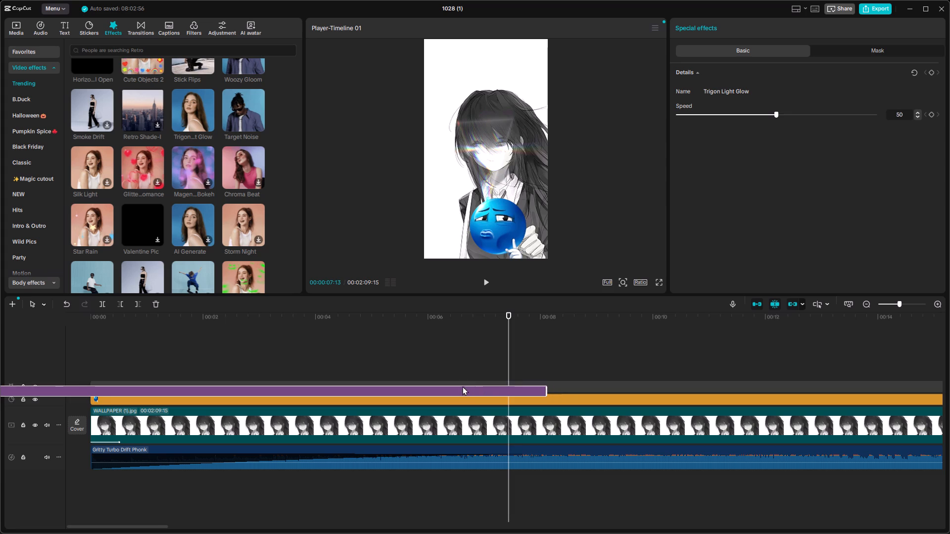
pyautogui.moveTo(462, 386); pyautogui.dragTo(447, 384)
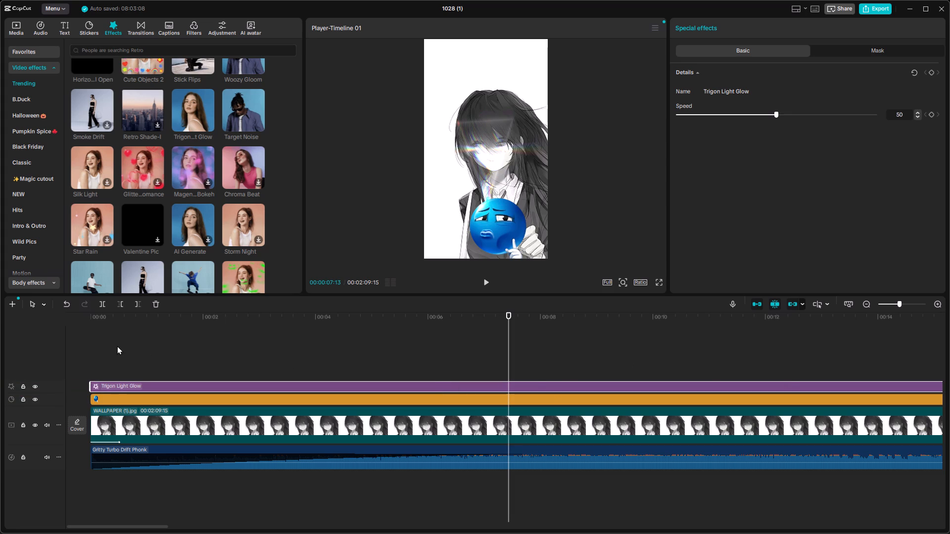
# Shorten the Trigon Light Glow effect to run from the timeline start to the playhead at 00:00:07:13.
pyautogui.moveTo(89, 384); pyautogui.dragTo(278, 393)
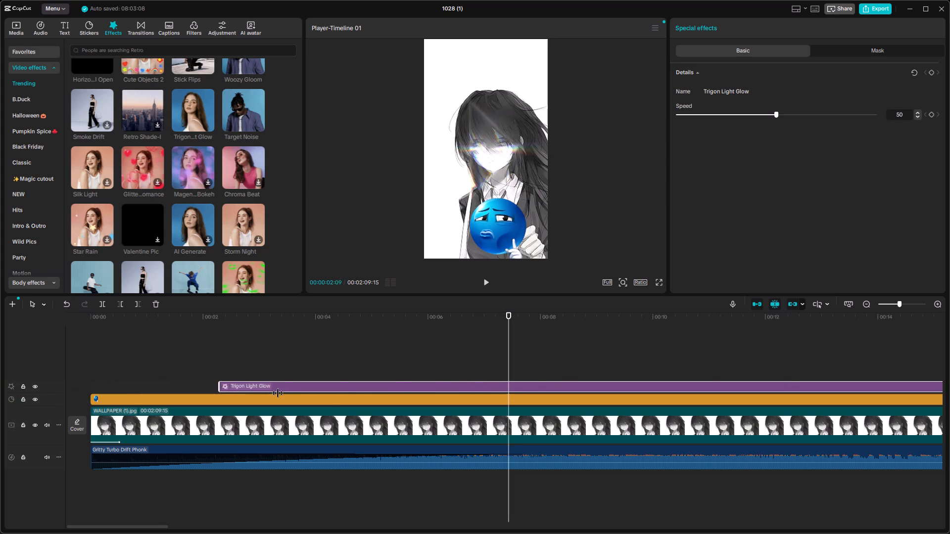
pyautogui.moveTo(278, 393); pyautogui.dragTo(427, 386)
pyautogui.moveTo(481, 384); pyautogui.dragTo(133, 387)
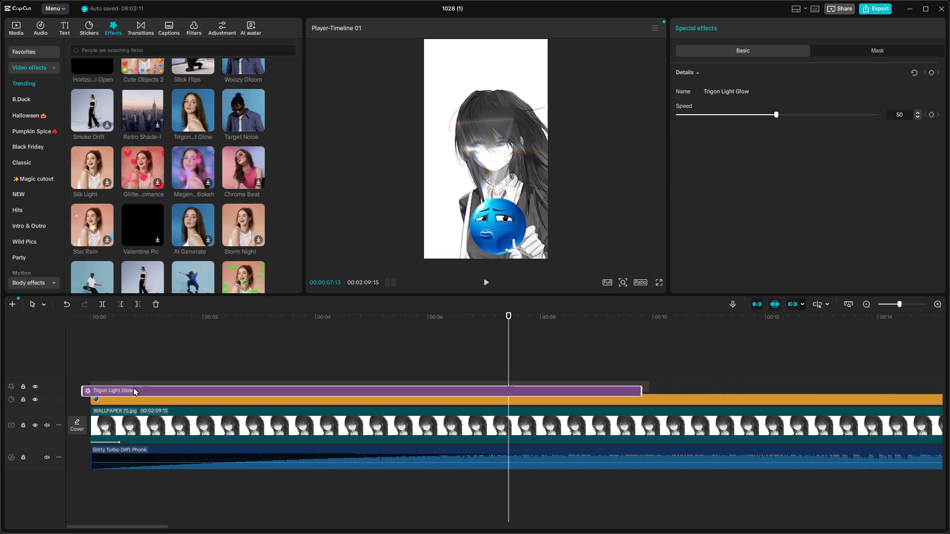
pyautogui.moveTo(133, 387); pyautogui.dragTo(136, 383)
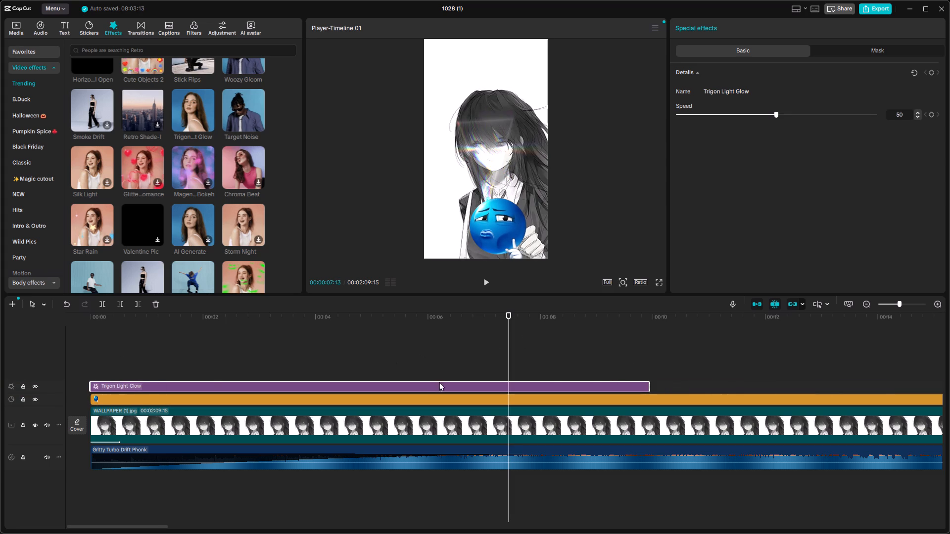
pyautogui.moveTo(90, 385); pyautogui.dragTo(175, 387)
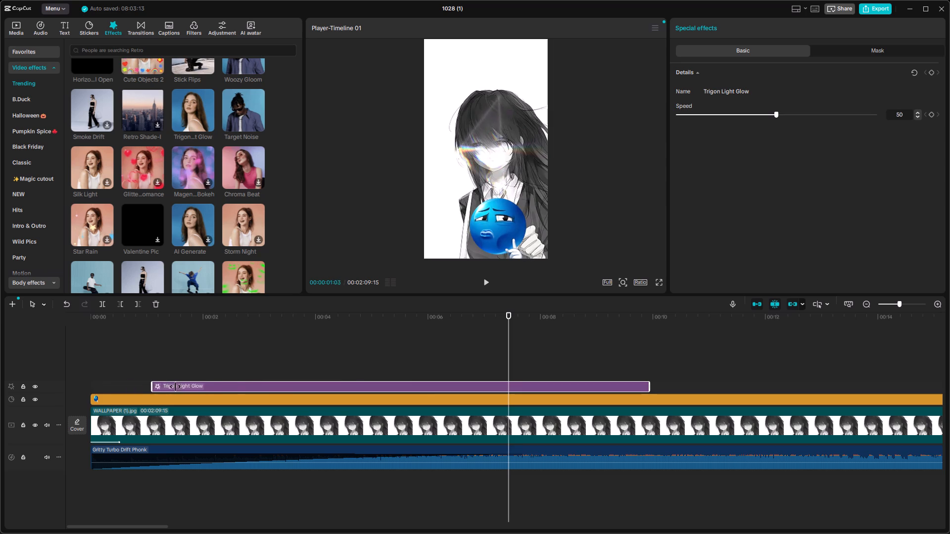
pyautogui.moveTo(175, 387); pyautogui.dragTo(189, 386)
pyautogui.moveTo(281, 387); pyautogui.dragTo(183, 385)
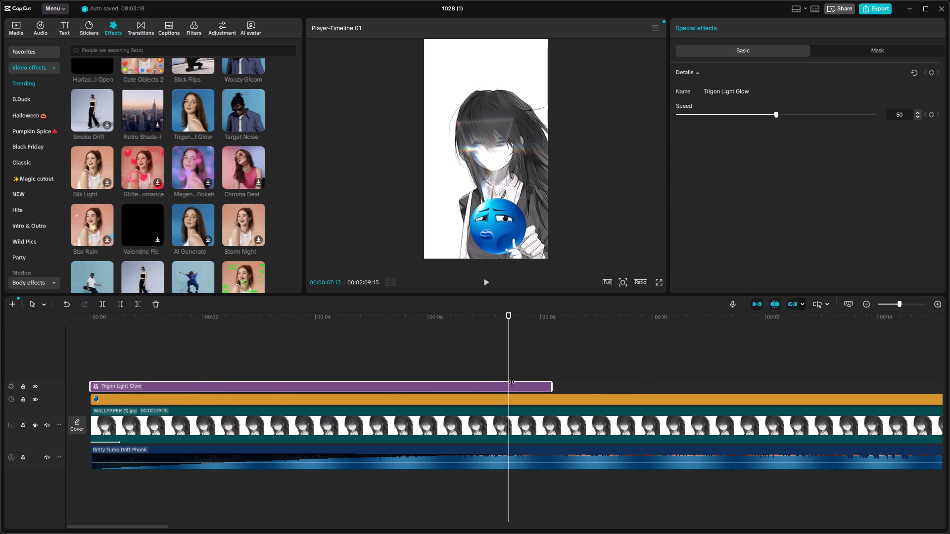
pyautogui.moveTo(552, 381); pyautogui.dragTo(505, 384)
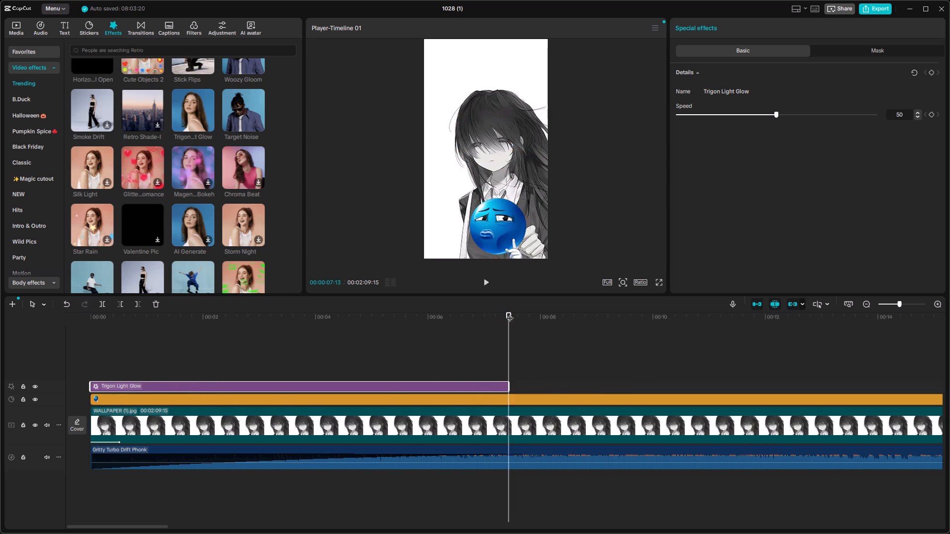
# Play the video from the start to check the shortened effect, and scrub on to the end of the timeline.
pyautogui.moveTo(510, 313); pyautogui.dragTo(0, 353)
pyautogui.click(486, 275)
pyautogui.click(487, 280)
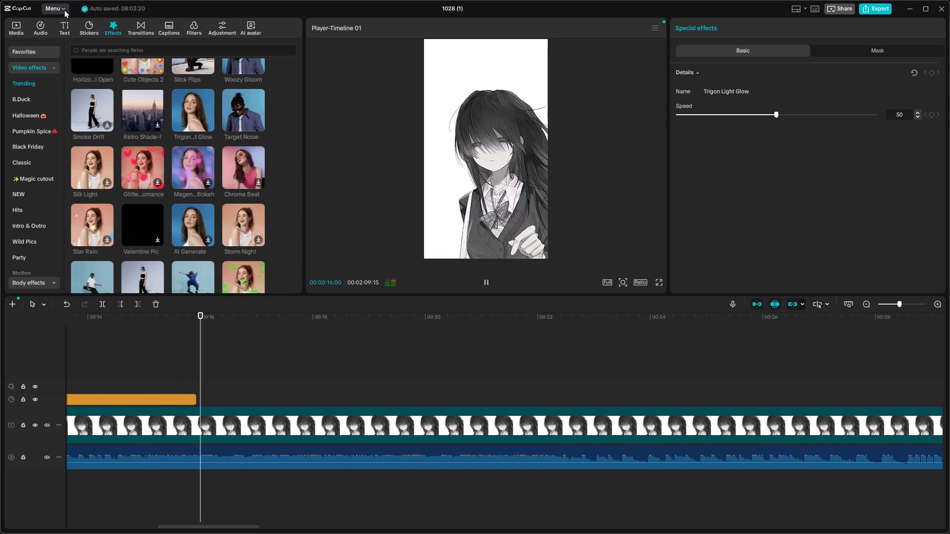
pyautogui.moveTo(294, 319); pyautogui.dragTo(225, 329)
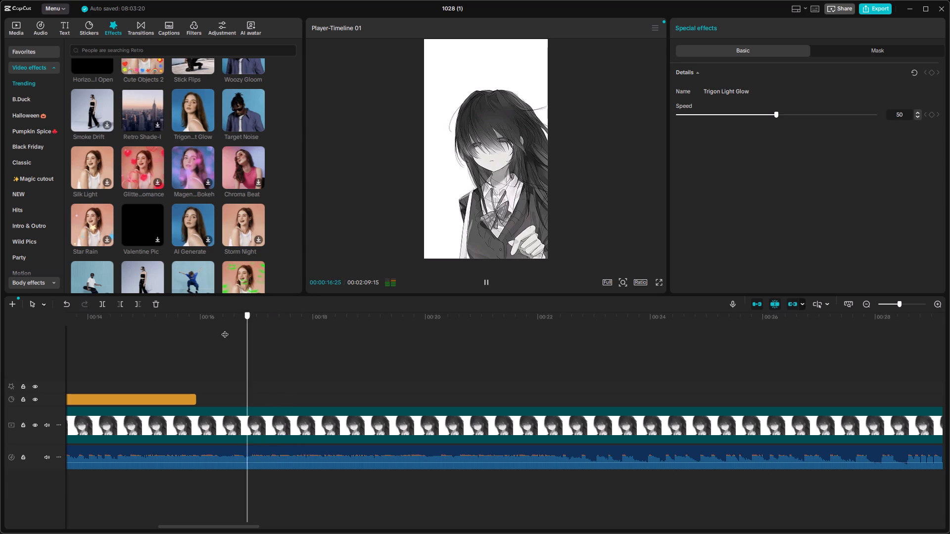
pyautogui.moveTo(225, 329); pyautogui.dragTo(949, 385)
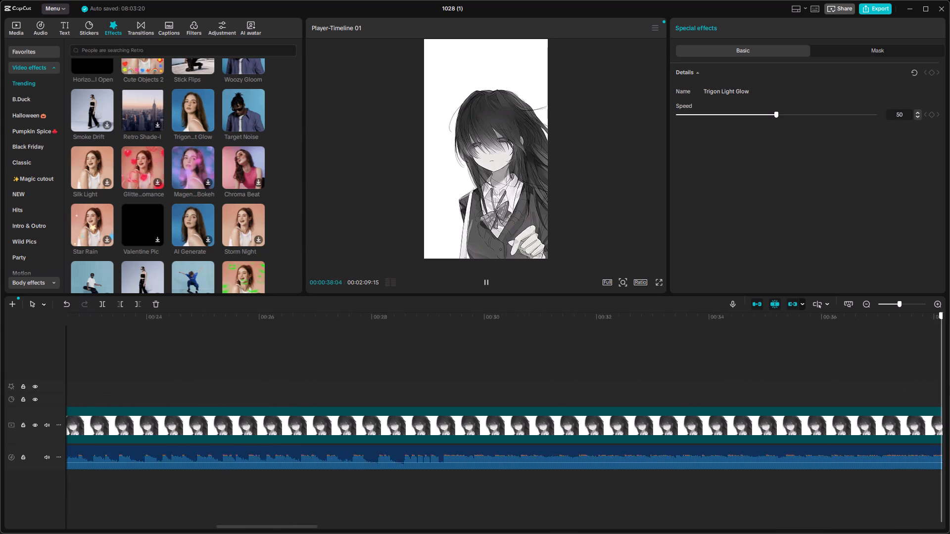
pyautogui.moveTo(949, 385); pyautogui.dragTo(949, 396)
# Shorten the wallpaper clip from its end so that it lasts 00:00:15:28 and finishes together with the emoji sticker.
pyautogui.moveTo(678, 419); pyautogui.dragTo(537, 433)
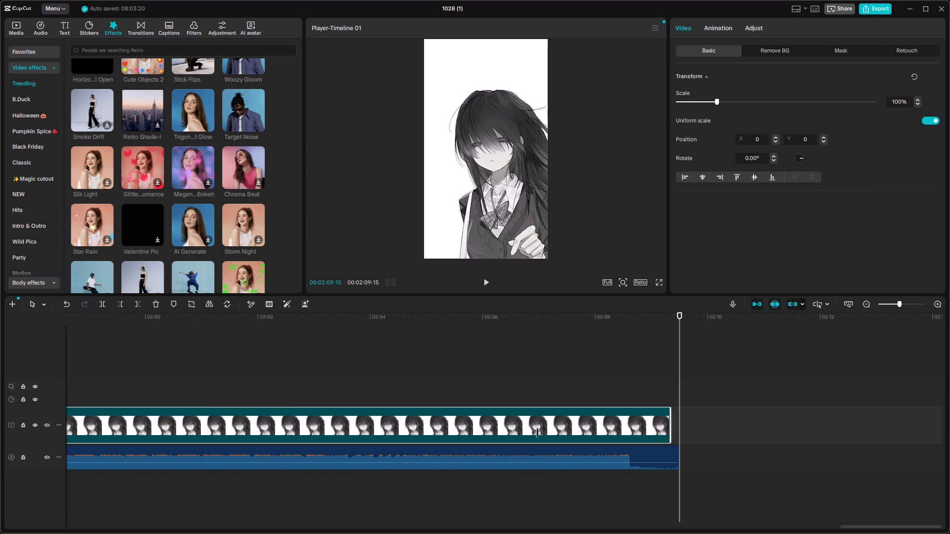
pyautogui.moveTo(537, 433); pyautogui.dragTo(0, 395)
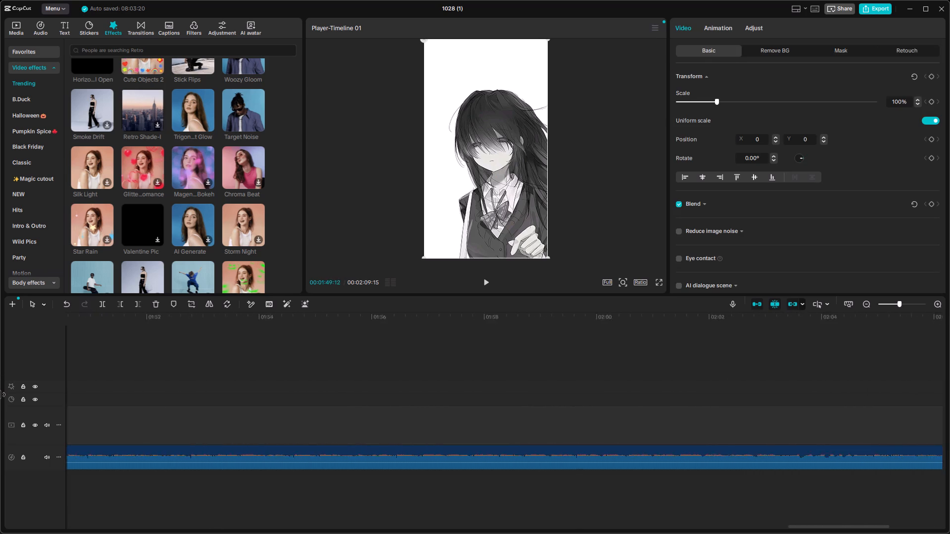
pyautogui.moveTo(0, 395); pyautogui.dragTo(1, 395)
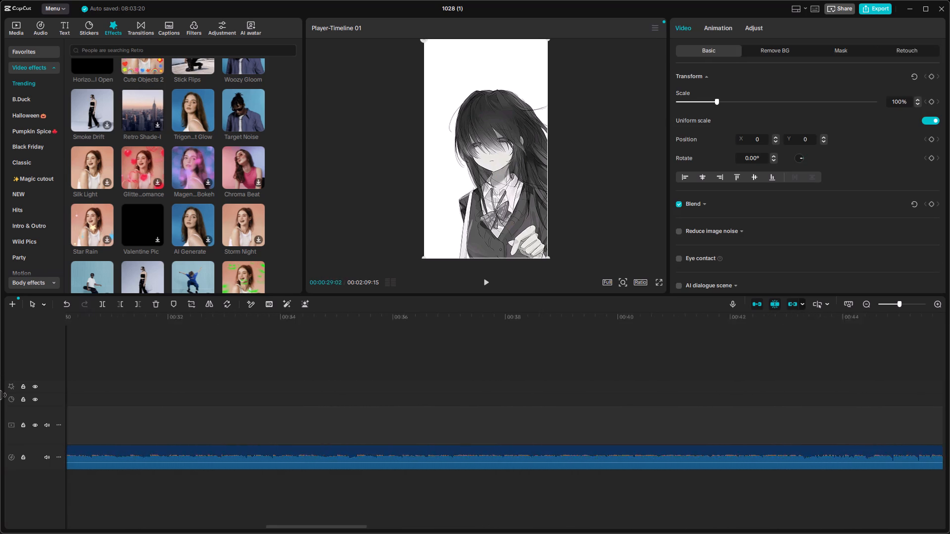
pyautogui.moveTo(1, 395); pyautogui.dragTo(67, 420)
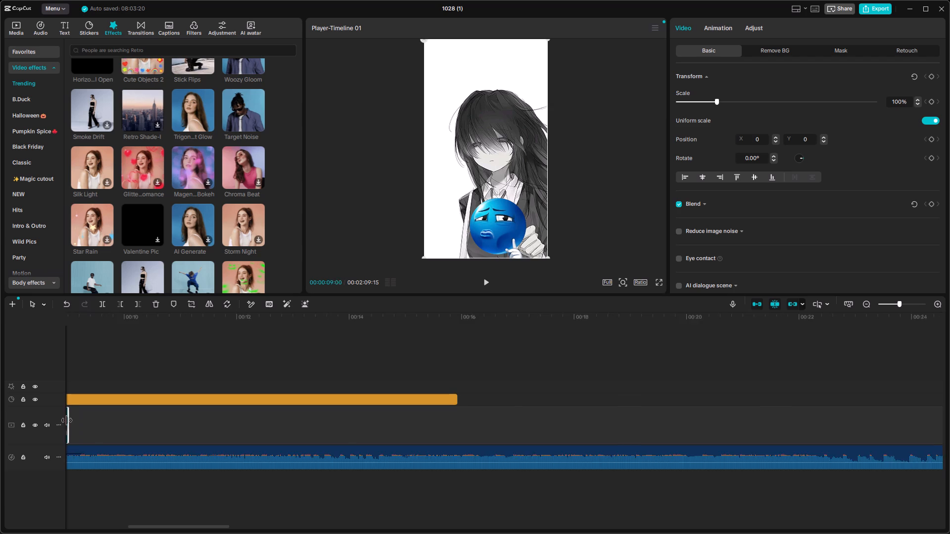
pyautogui.moveTo(67, 420); pyautogui.dragTo(25, 411)
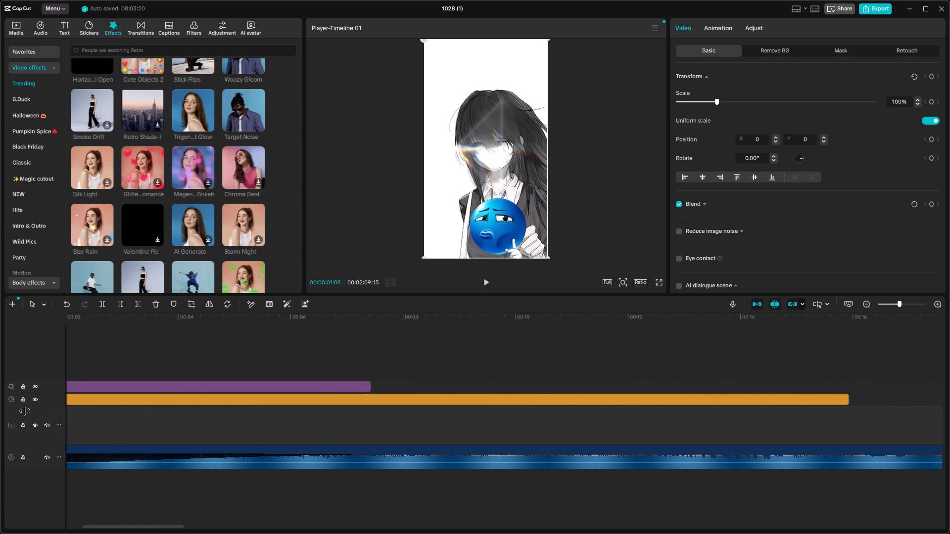
pyautogui.moveTo(25, 411); pyautogui.dragTo(858, 451)
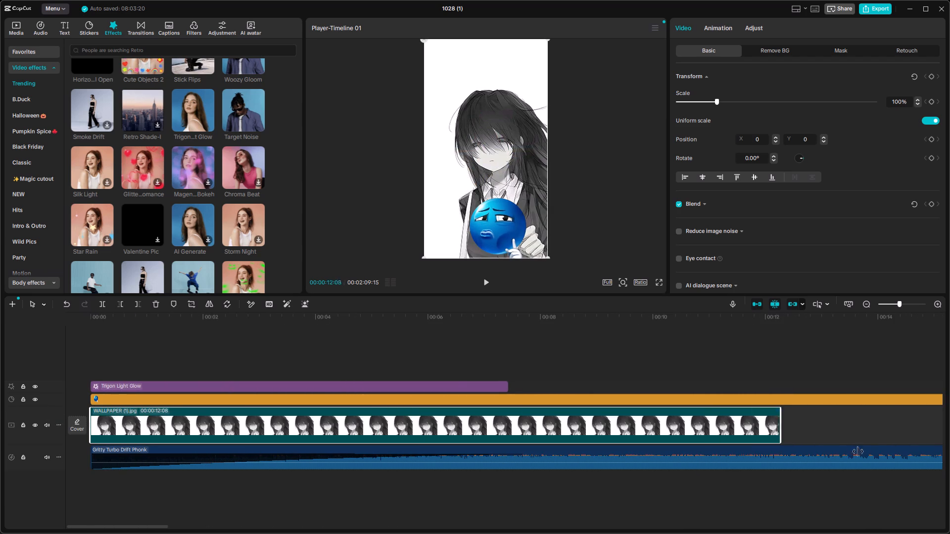
pyautogui.moveTo(858, 451); pyautogui.dragTo(864, 452)
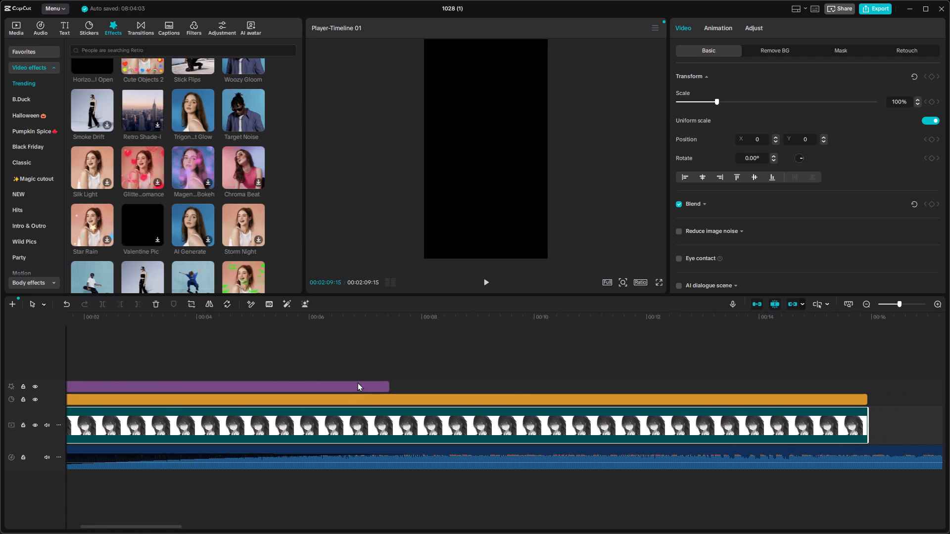
# Play through the first nine seconds, and trim the wallpaper clip and emoji sticker to end with Trigon Light Glow at 00:00:07:13.
pyautogui.click(487, 286)
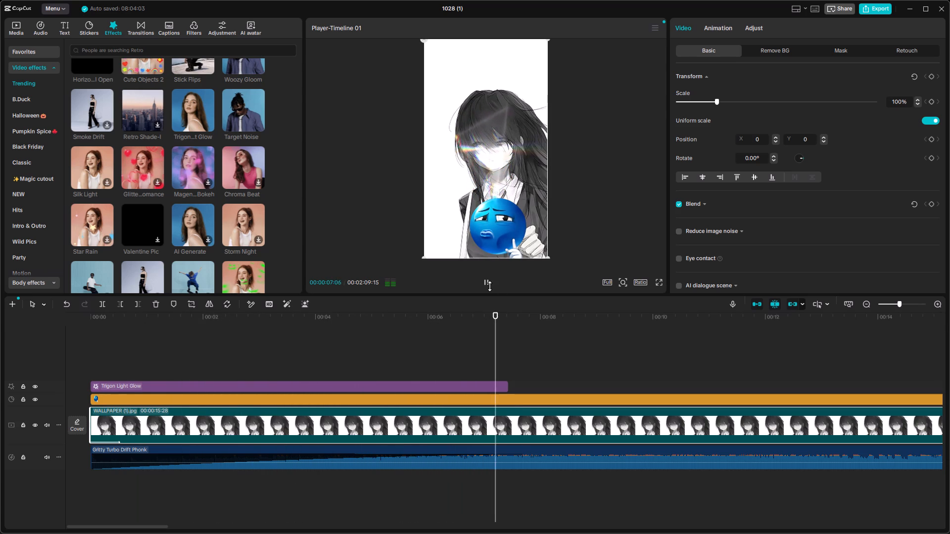
pyautogui.click(483, 282)
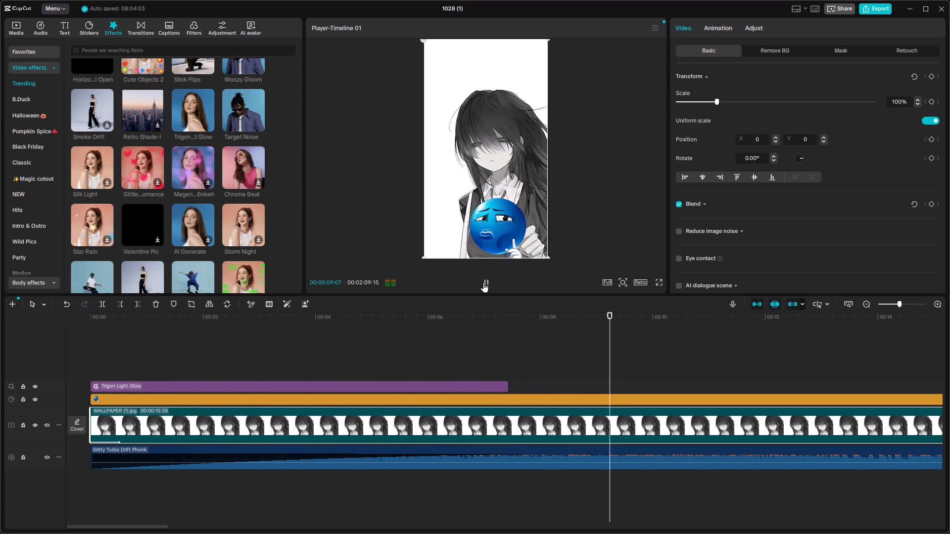
pyautogui.moveTo(609, 315); pyautogui.dragTo(508, 314)
pyautogui.scroll(-5, 737, 383)
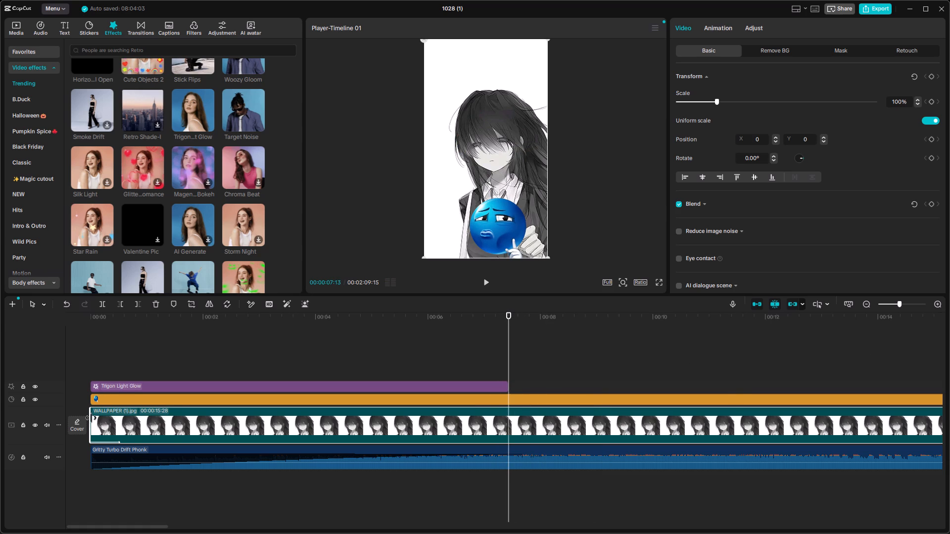
pyautogui.moveTo(90, 419); pyautogui.dragTo(325, 423)
pyautogui.moveTo(392, 426); pyautogui.dragTo(311, 431)
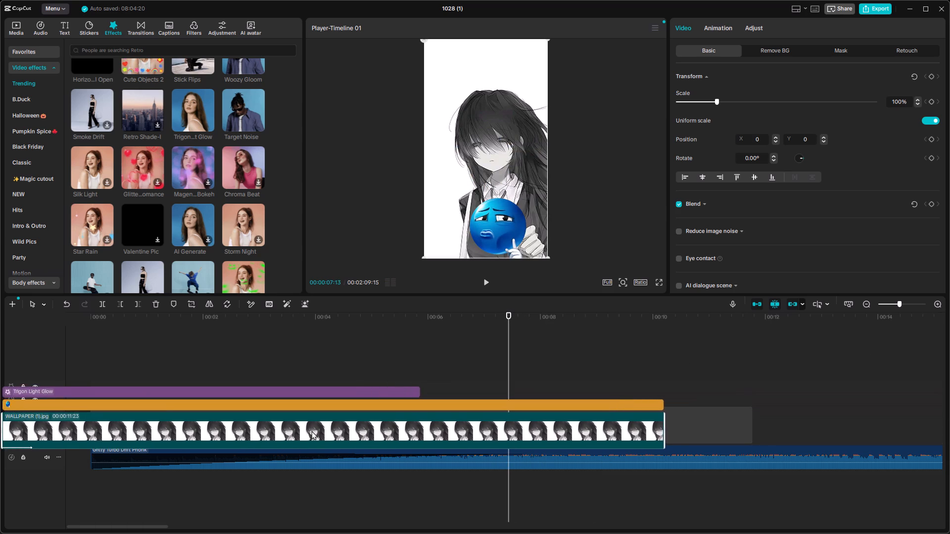
pyautogui.moveTo(311, 431); pyautogui.dragTo(402, 420)
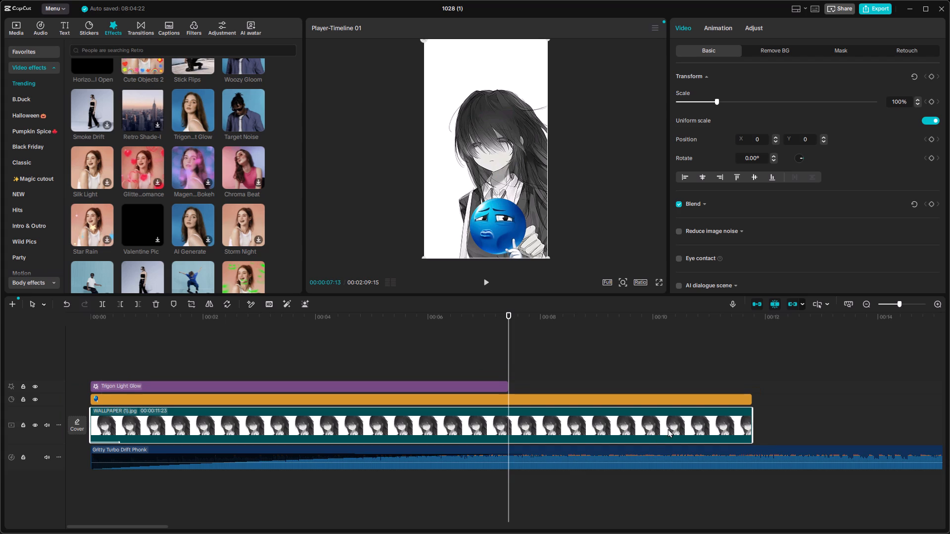
pyautogui.moveTo(757, 420); pyautogui.dragTo(709, 427)
pyautogui.moveTo(754, 420); pyautogui.dragTo(511, 423)
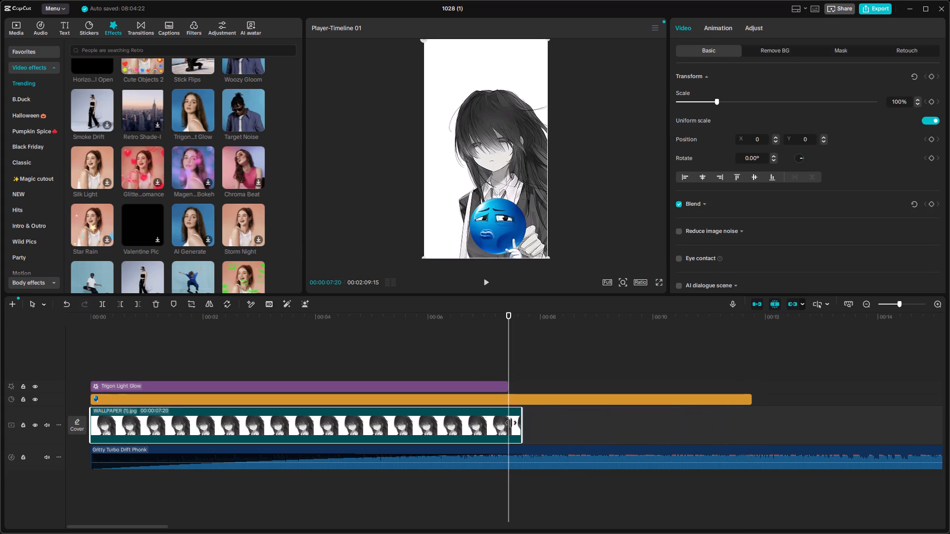
pyautogui.moveTo(511, 423); pyautogui.dragTo(505, 423)
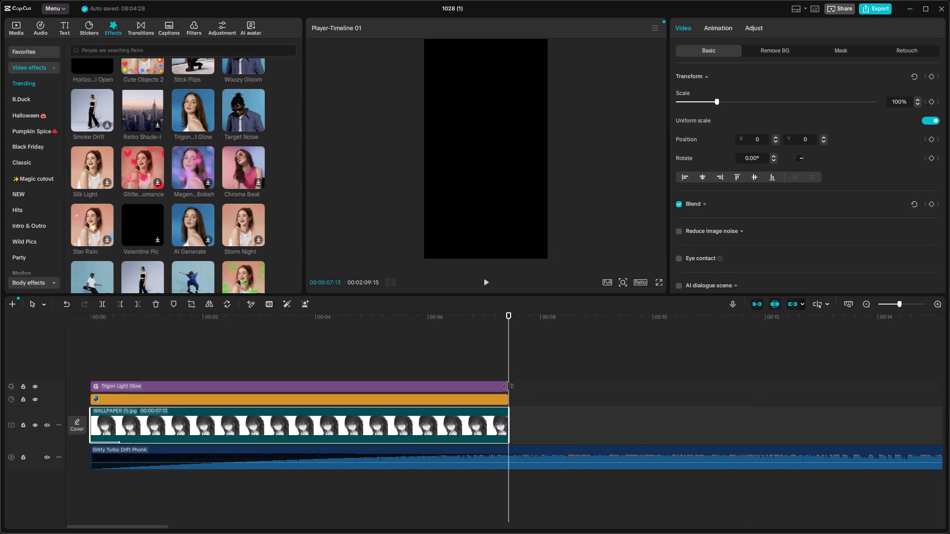
# Play the video from the start to check the trimmed clips, and pause shortly after they end.
pyautogui.moveTo(508, 319); pyautogui.dragTo(77, 355)
pyautogui.click(485, 279)
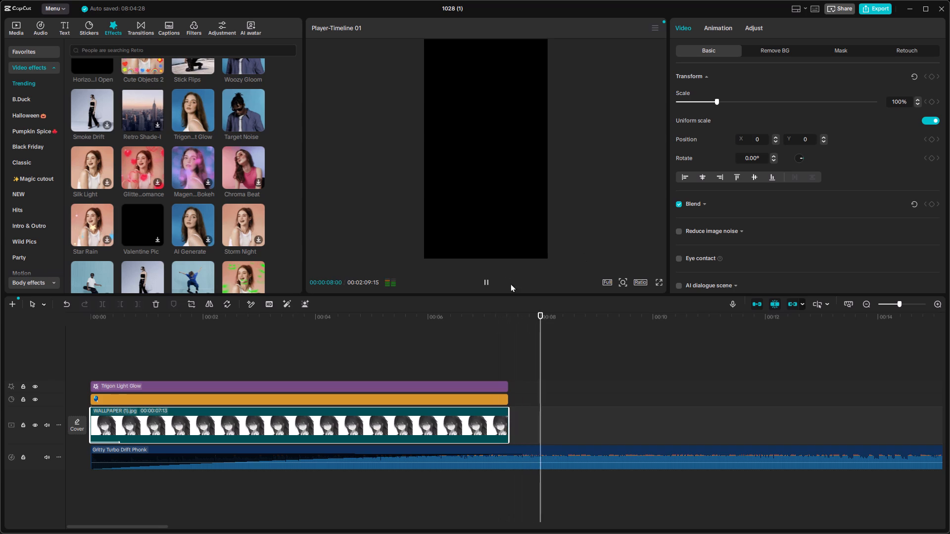
pyautogui.click(490, 278)
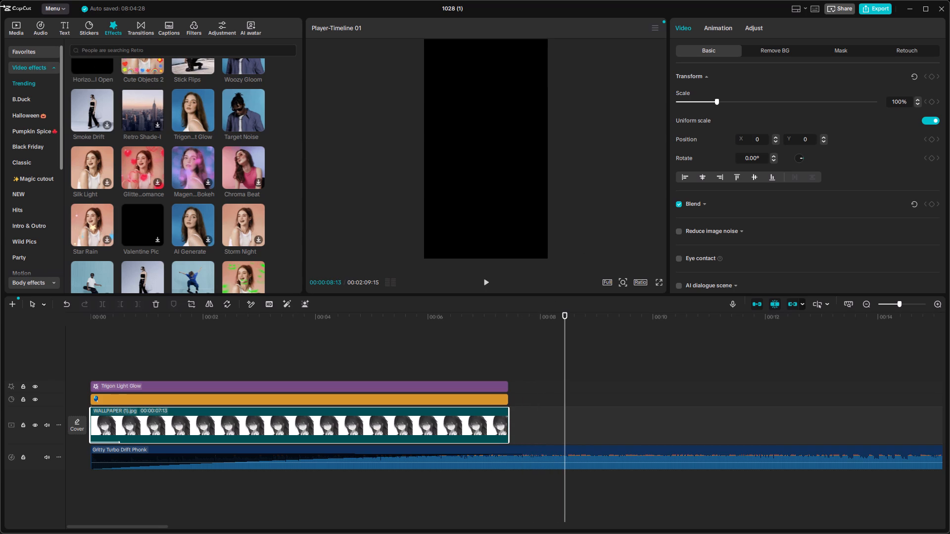
# Upload all the videos from the desktop folder "trim clips" to the space, opening the existing 6.mp4 instead of creating a copy.
pyautogui.click(19, 23)
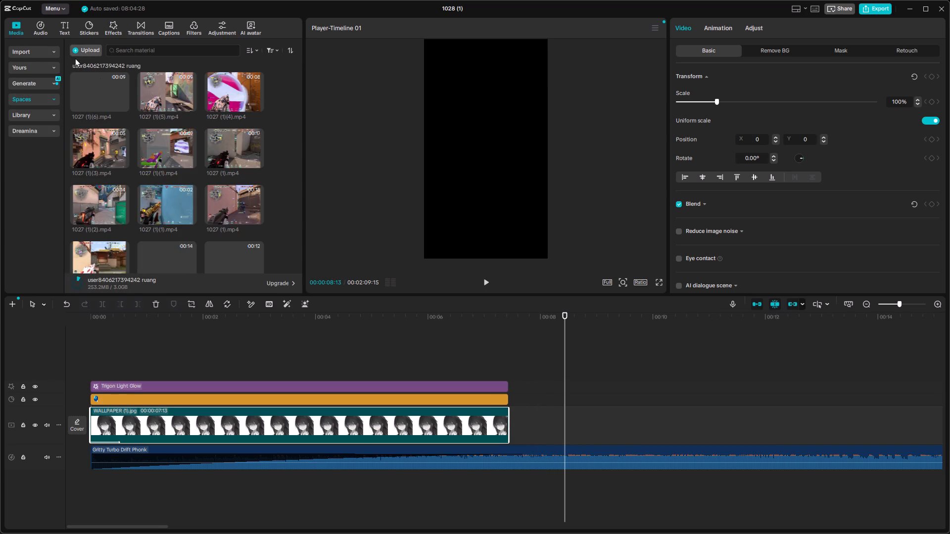
pyautogui.click(84, 48)
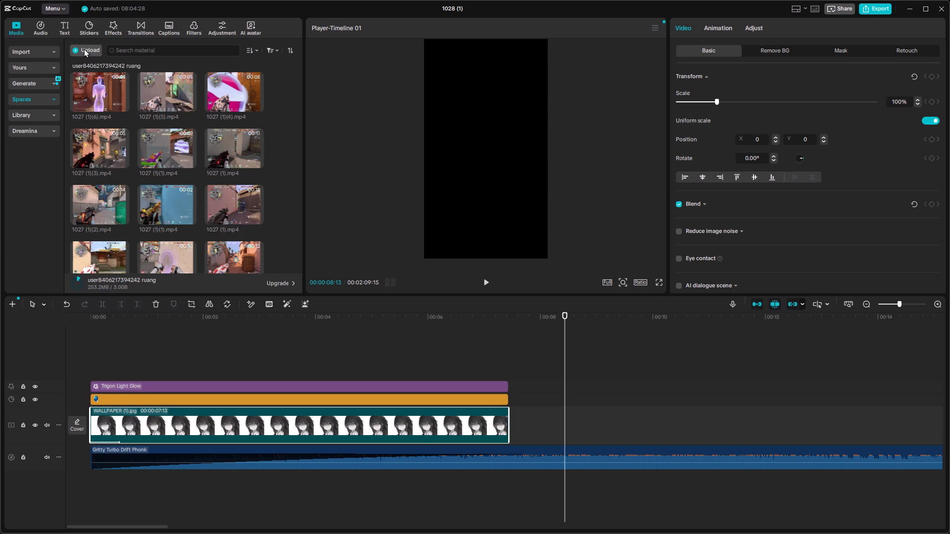
pyautogui.scroll(-2, 55, 145)
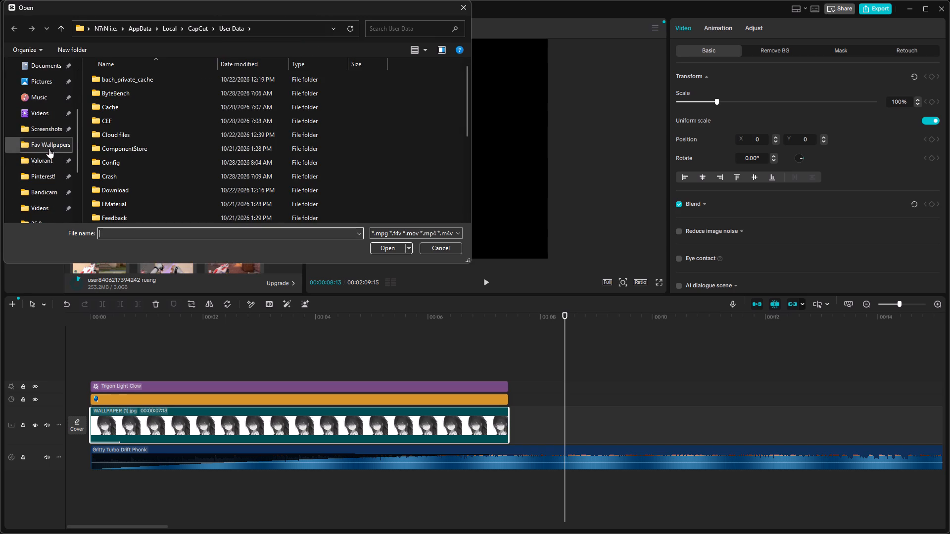
pyautogui.click(49, 148)
pyautogui.click(43, 162)
pyautogui.scroll(-4, 142, 162)
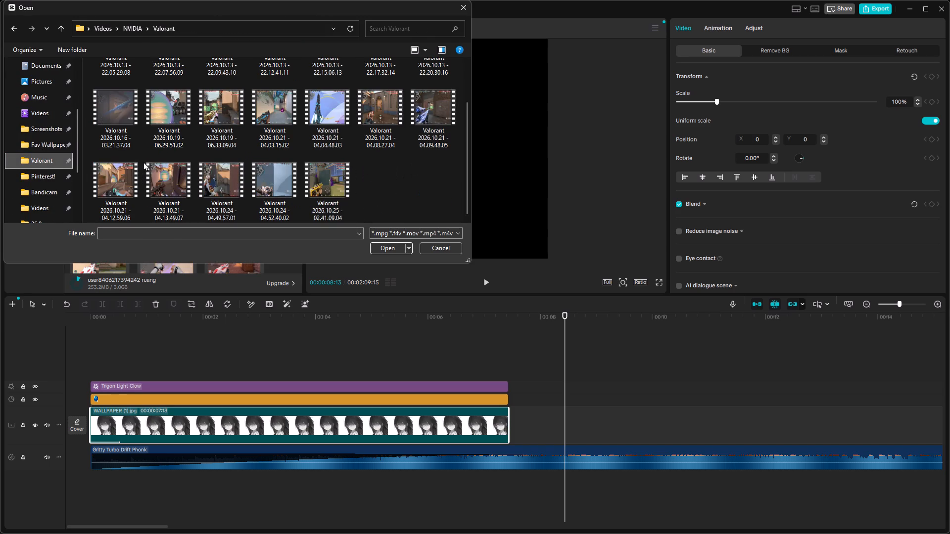
pyautogui.scroll(-2, 48, 179)
pyautogui.click(46, 146)
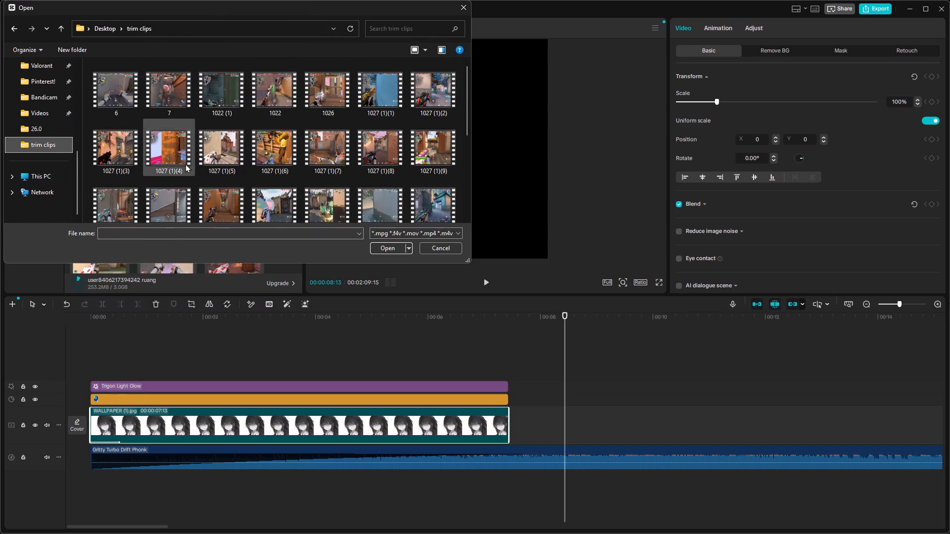
pyautogui.moveTo(87, 91); pyautogui.dragTo(456, 237)
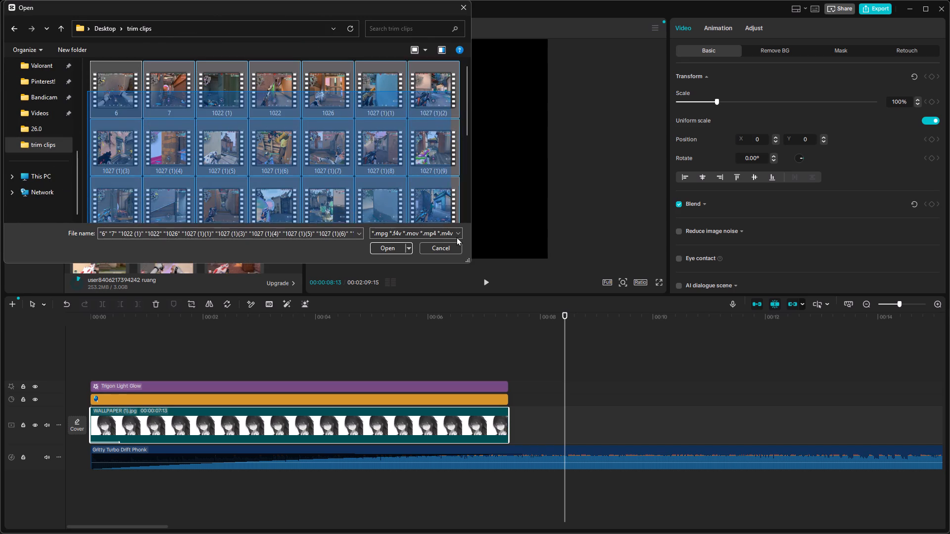
pyautogui.moveTo(456, 237); pyautogui.dragTo(459, 193)
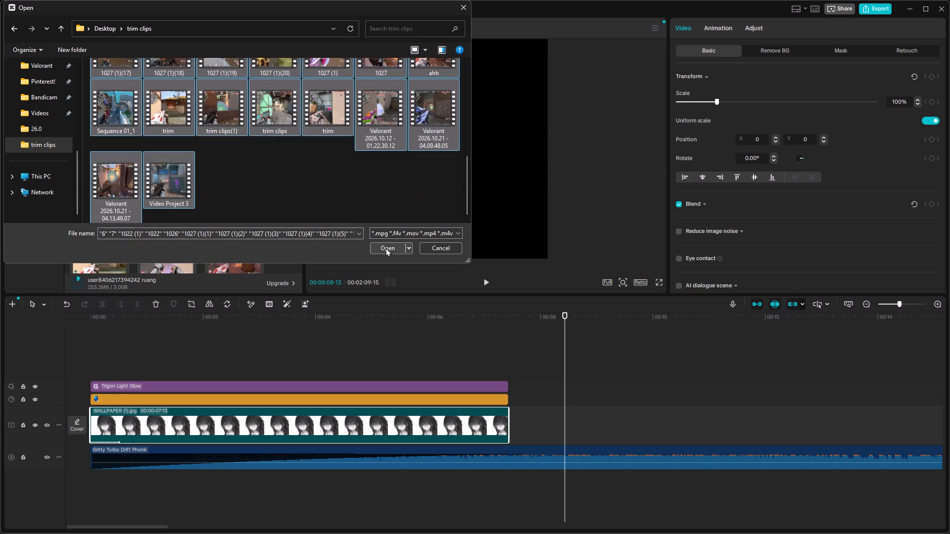
pyautogui.click(385, 248)
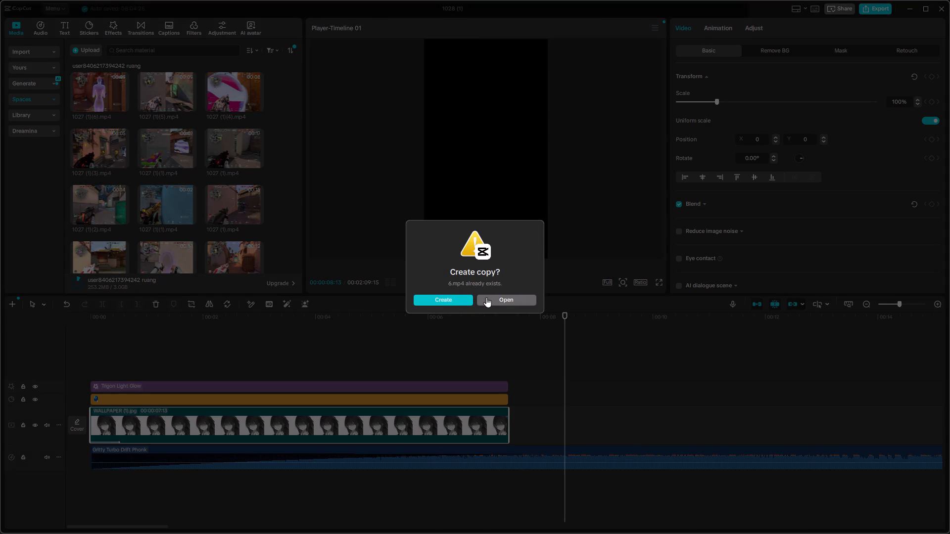
pyautogui.click(486, 297)
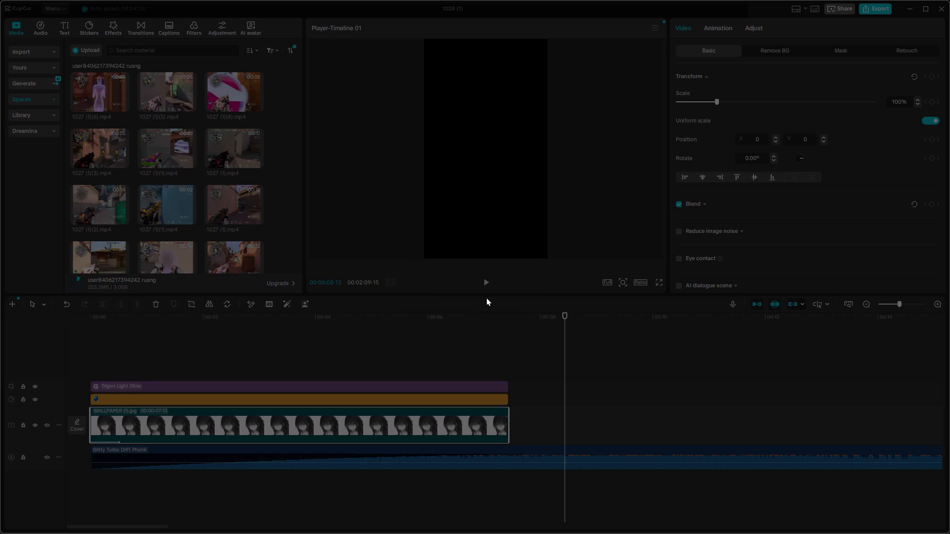
# Browse the uploaded gameplay clips in the space and check which options are available for 1022.mp4.
pyautogui.scroll(-8, 172, 125)
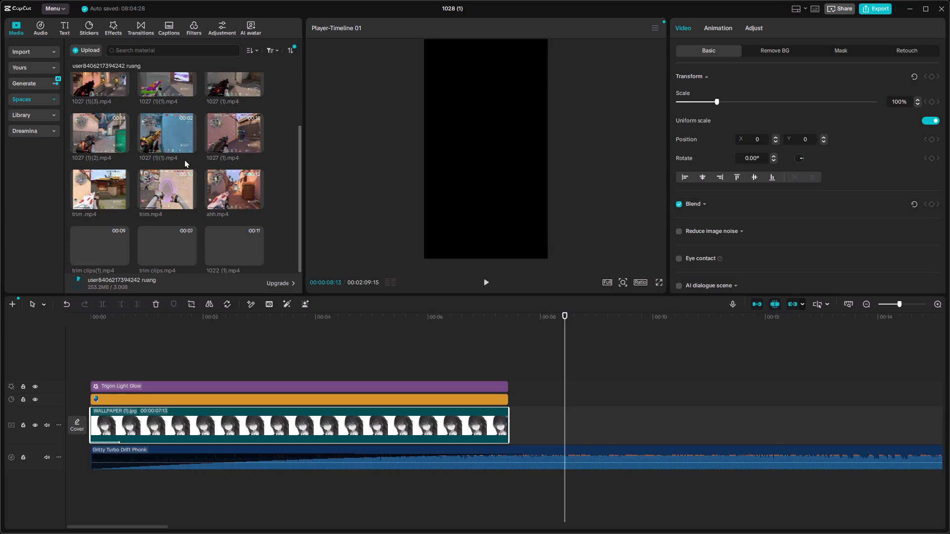
pyautogui.scroll(1, 184, 159)
pyautogui.scroll(-2, 184, 160)
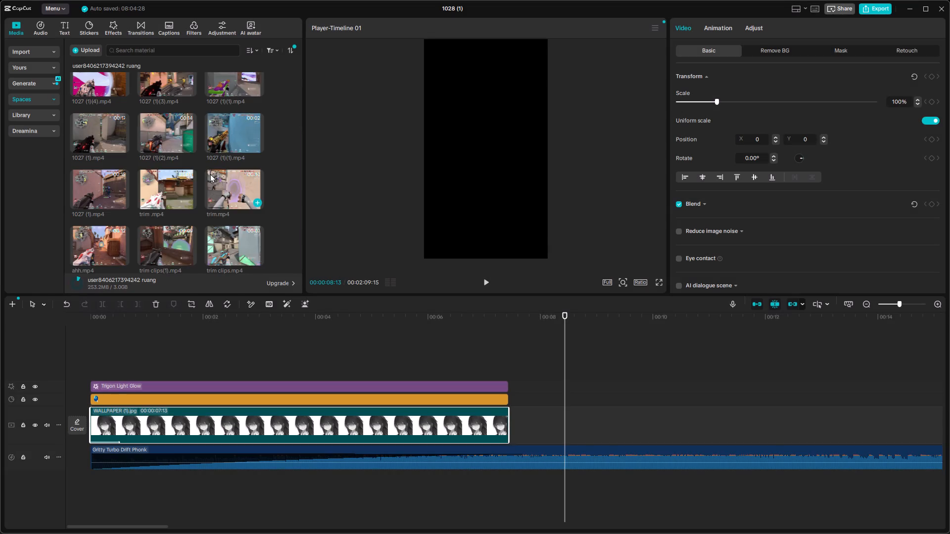
pyautogui.scroll(2, 206, 174)
pyautogui.scroll(6, 148, 138)
pyautogui.rightClick(101, 98)
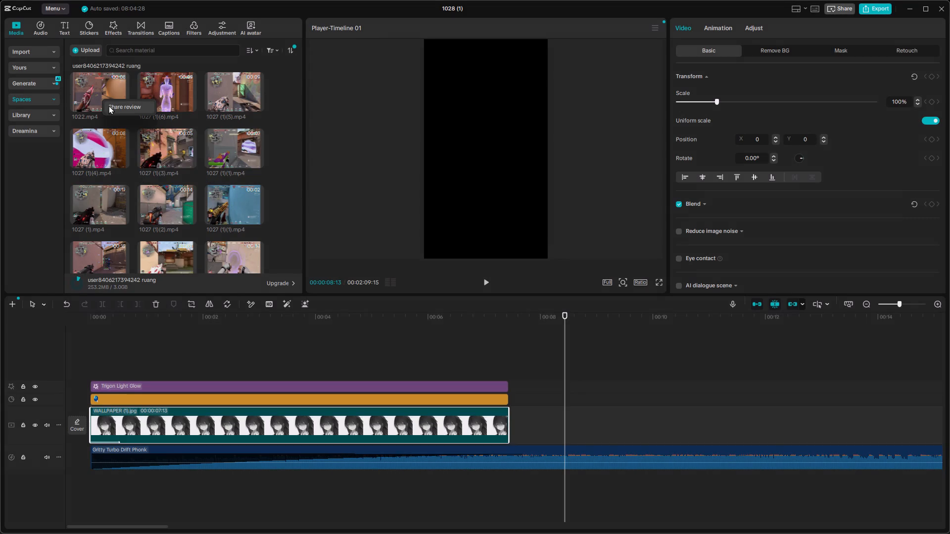
pyautogui.click(320, 130)
pyautogui.scroll(-1, 242, 146)
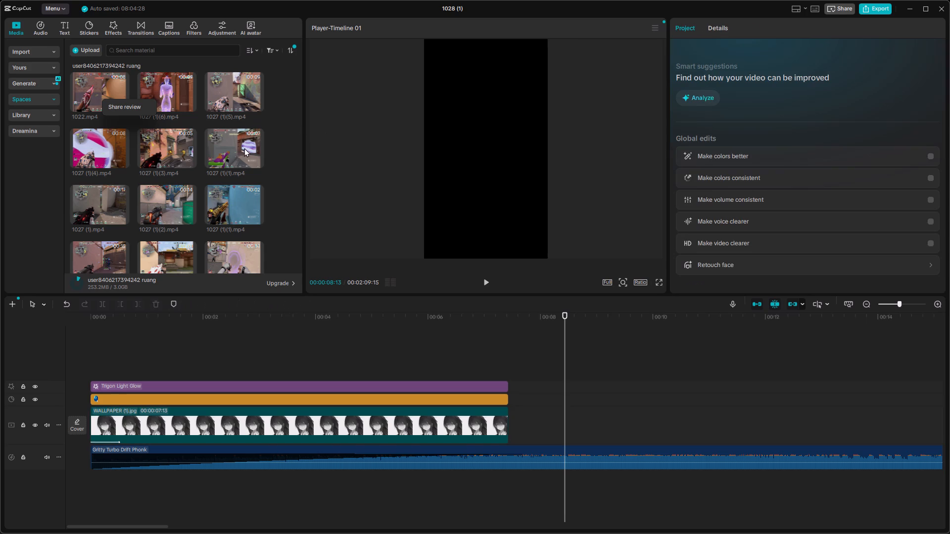
# Move the playhead to the end of the wallpaper clip at 00:00:07:13.
pyautogui.moveTo(562, 313); pyautogui.dragTo(540, 317)
pyautogui.moveTo(569, 311); pyautogui.dragTo(529, 320)
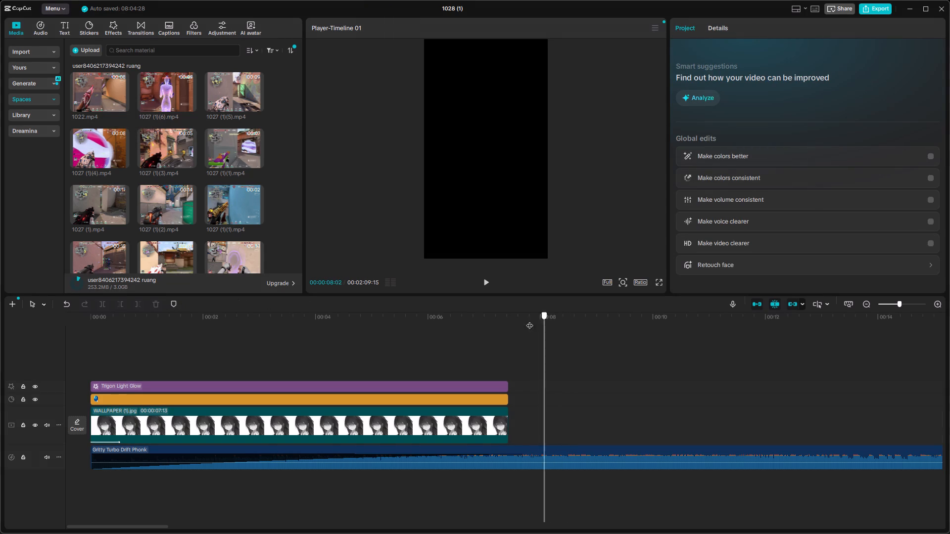
pyautogui.moveTo(529, 320); pyautogui.dragTo(511, 324)
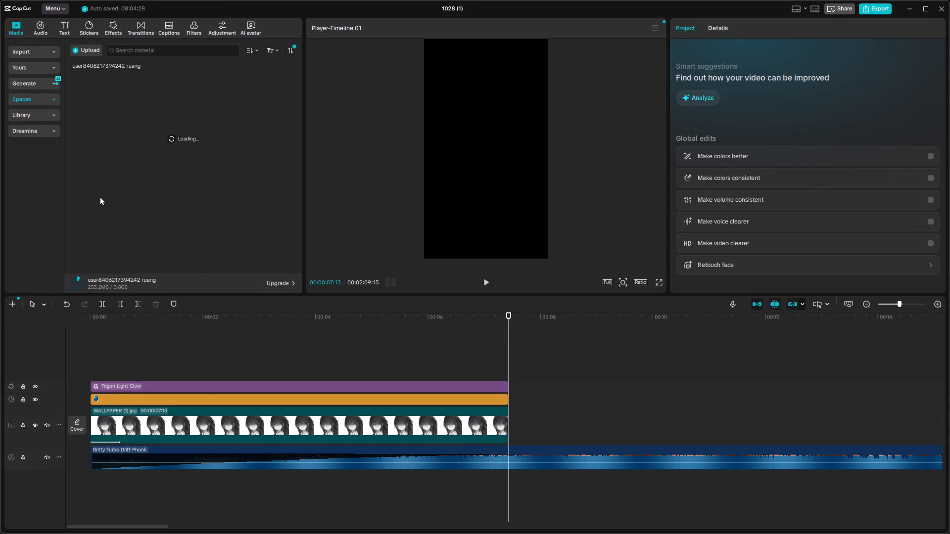
# Check the options available for the newest uploaded clips in the space, including 1026.mp4 and 1027 (1)(7).mp4.
pyautogui.moveTo(277, 104); pyautogui.dragTo(162, 125, button='right')
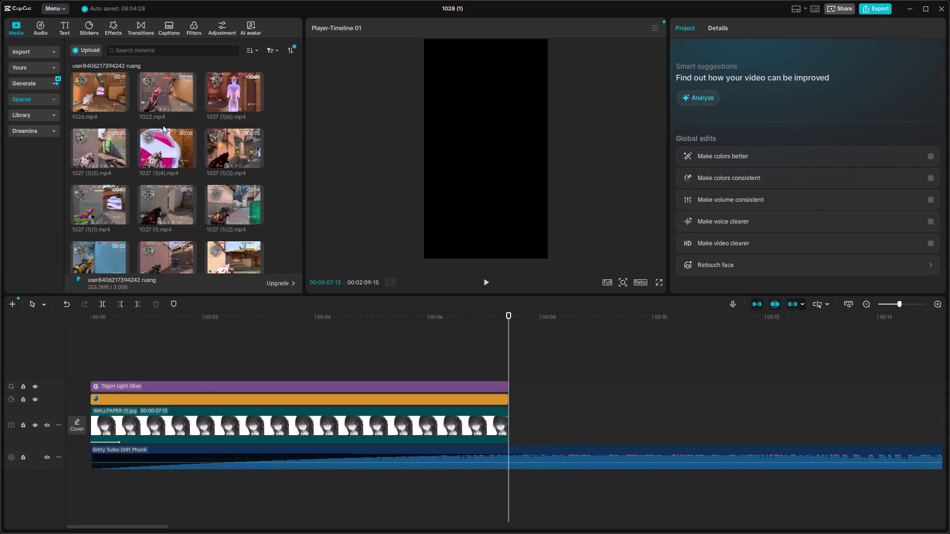
pyautogui.moveTo(162, 125); pyautogui.dragTo(110, 117, button='right')
pyautogui.rightClick(95, 88)
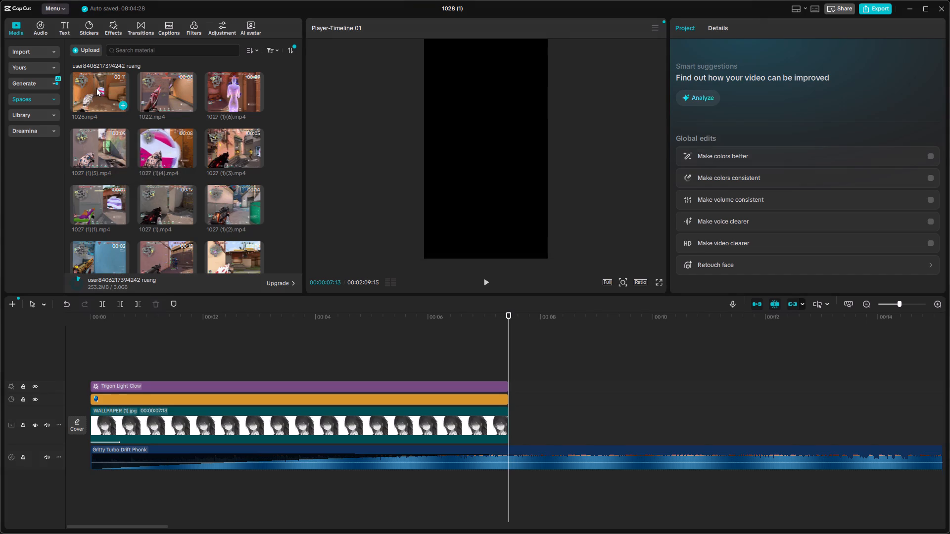
pyautogui.rightClick(96, 88)
pyautogui.moveTo(97, 92); pyautogui.dragTo(101, 101)
pyautogui.rightClick(91, 89)
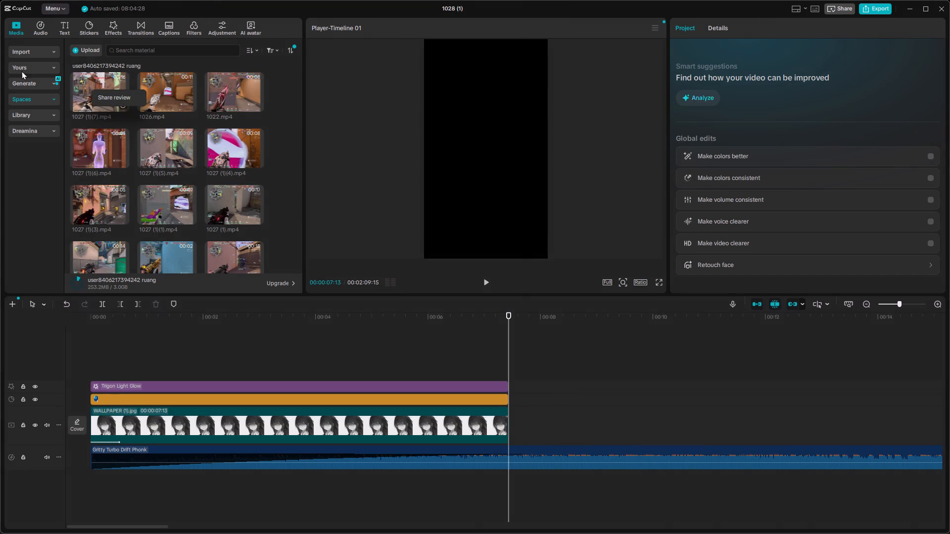
# Import all the videos from the desktop folder "trim clips" on the device into the project media.
pyautogui.click(24, 52)
pyautogui.click(26, 48)
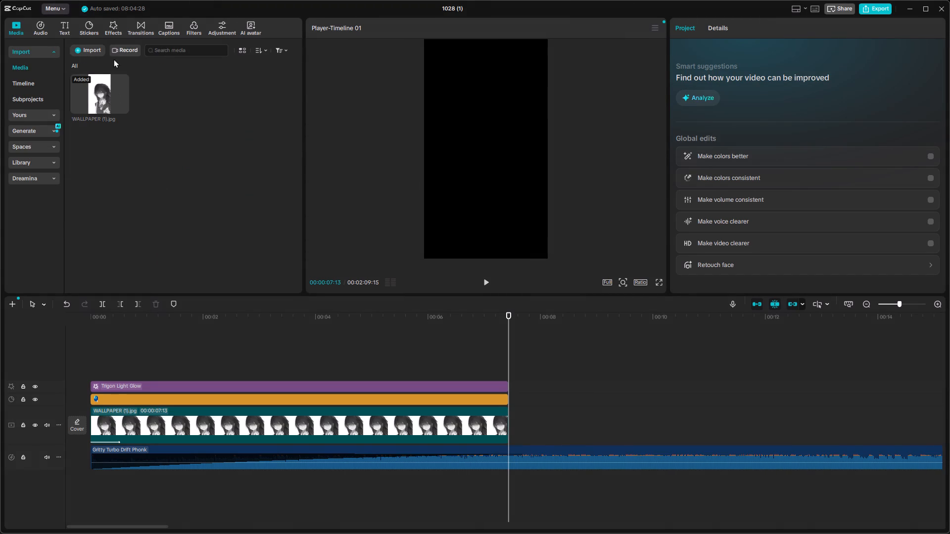
pyautogui.click(98, 49)
pyautogui.click(106, 75)
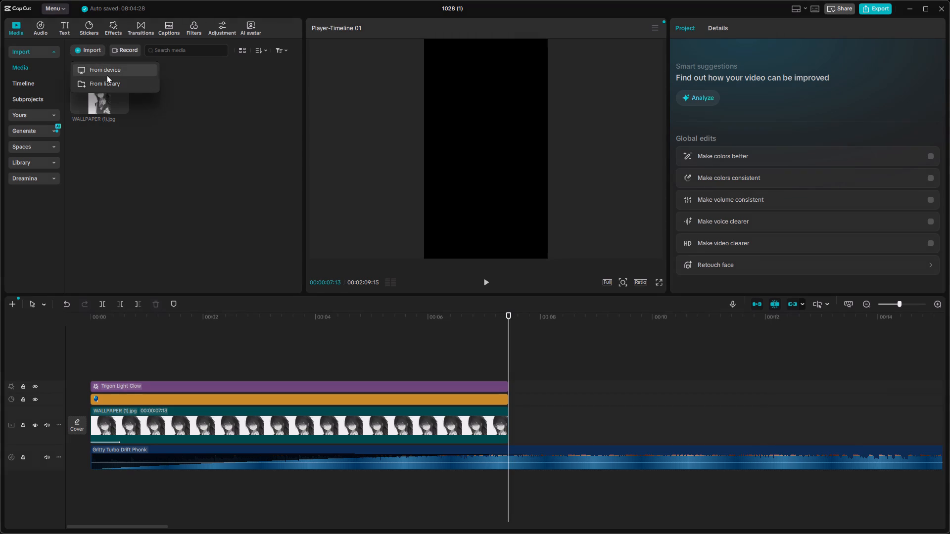
pyautogui.scroll(-2, 116, 194)
pyautogui.scroll(-3, 37, 181)
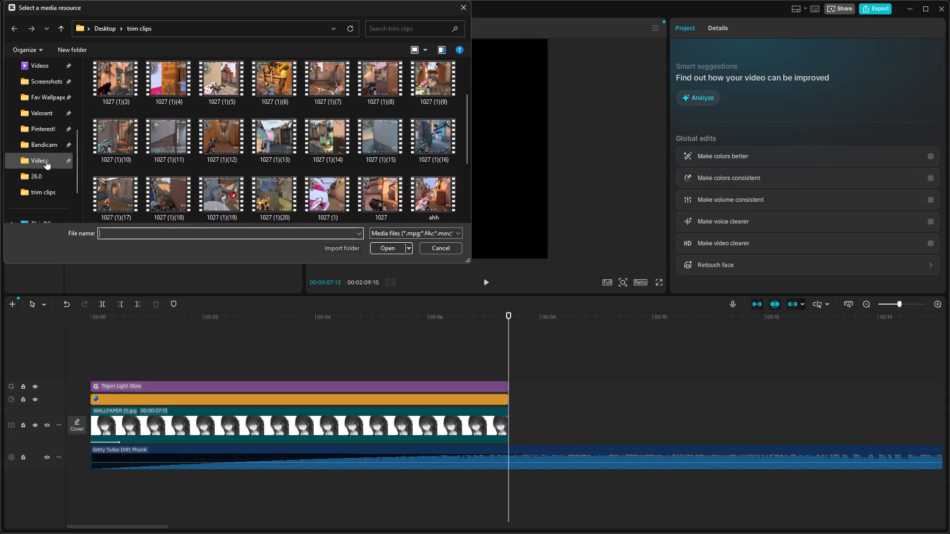
pyautogui.click(50, 192)
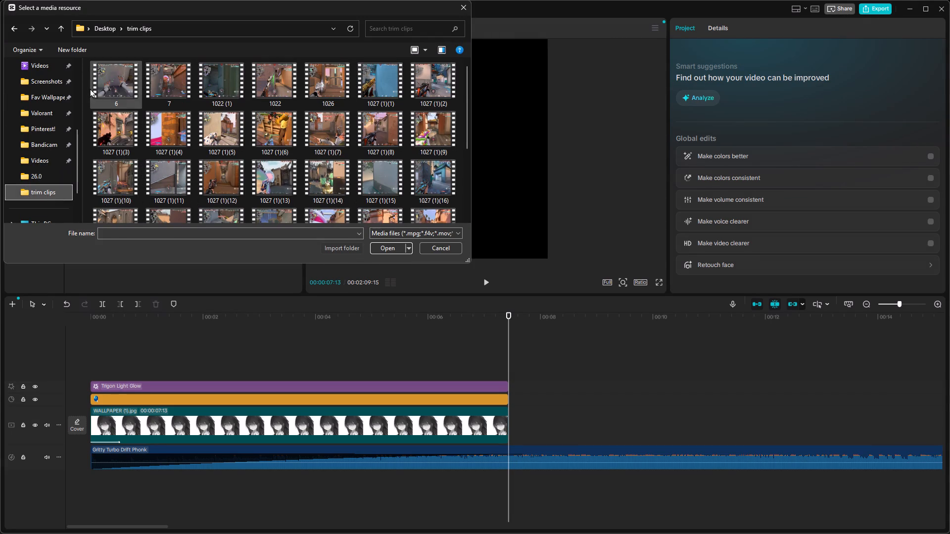
pyautogui.moveTo(90, 89); pyautogui.dragTo(432, 202)
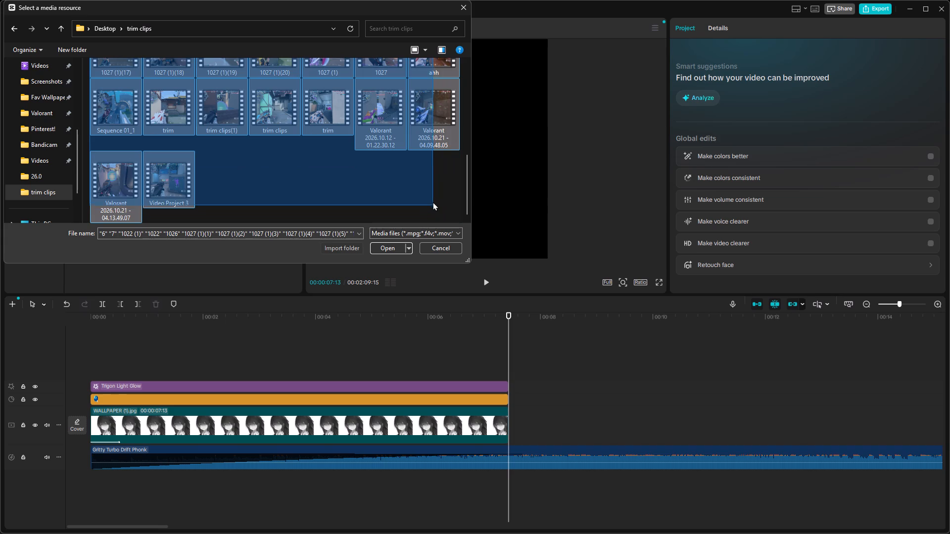
pyautogui.moveTo(432, 202); pyautogui.dragTo(445, 197)
pyautogui.click(399, 245)
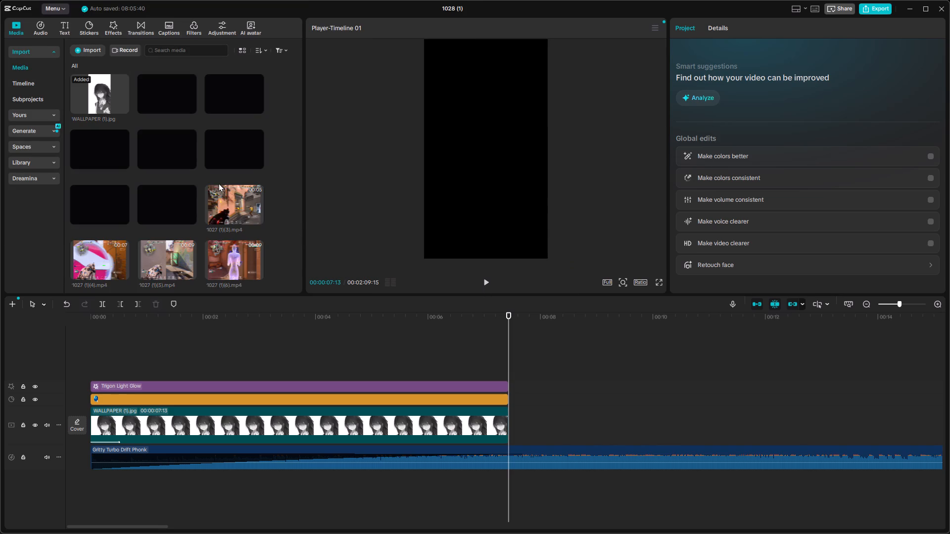
# Place 1022.mp4 on the main track directly after the wallpaper clip, starting at 00:00:07:13.
pyautogui.moveTo(174, 99); pyautogui.dragTo(175, 101)
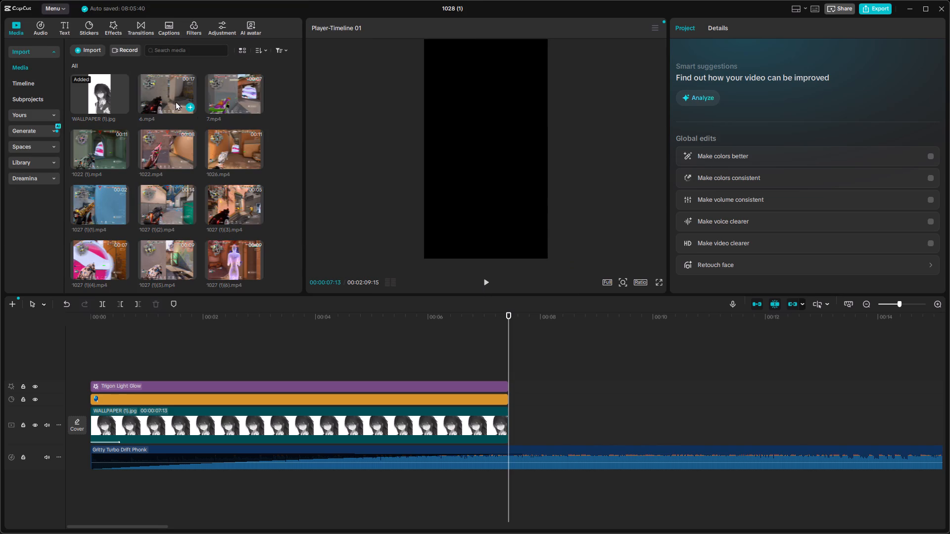
pyautogui.moveTo(175, 101); pyautogui.dragTo(167, 110)
pyautogui.moveTo(152, 152); pyautogui.dragTo(513, 409)
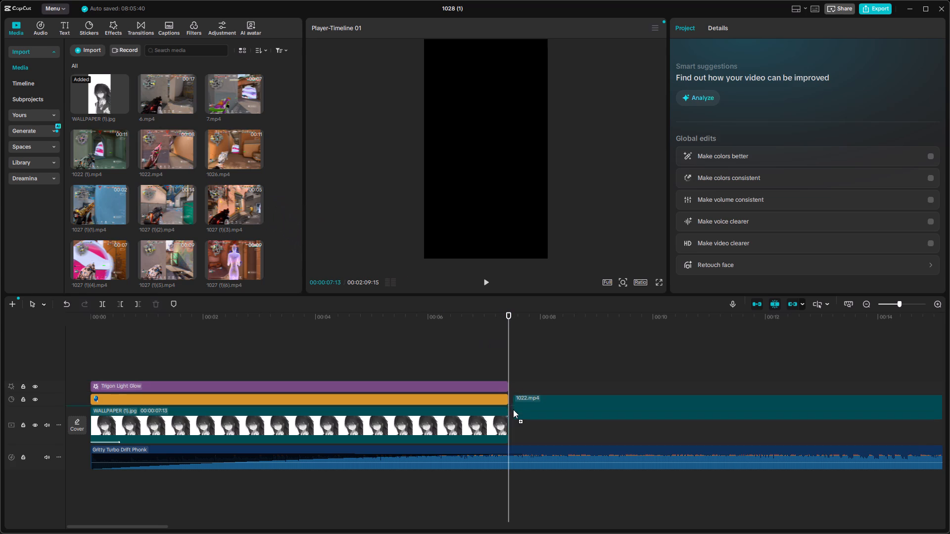
pyautogui.moveTo(513, 409); pyautogui.dragTo(511, 425)
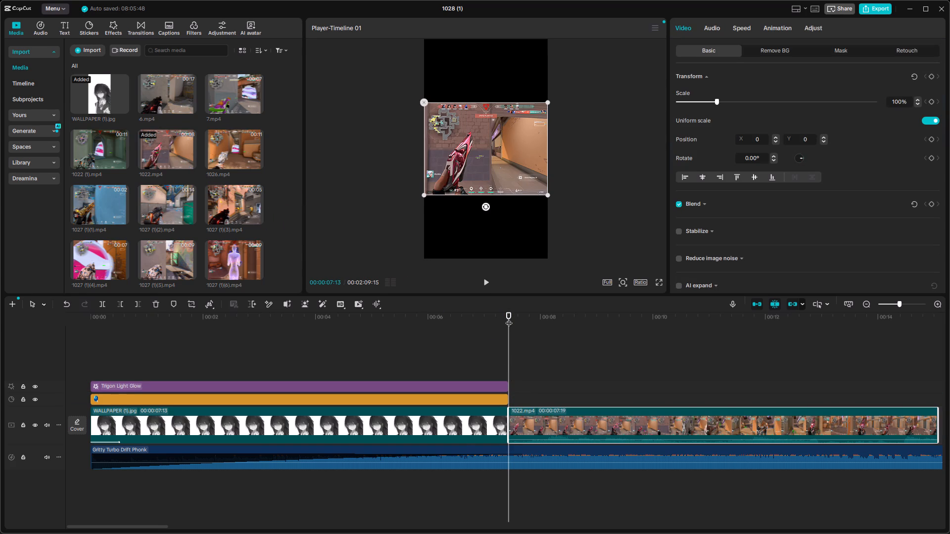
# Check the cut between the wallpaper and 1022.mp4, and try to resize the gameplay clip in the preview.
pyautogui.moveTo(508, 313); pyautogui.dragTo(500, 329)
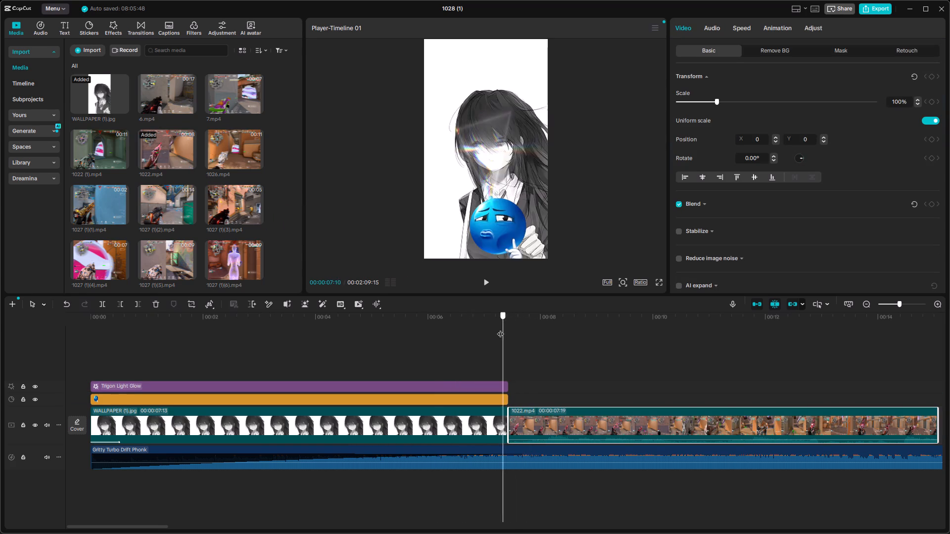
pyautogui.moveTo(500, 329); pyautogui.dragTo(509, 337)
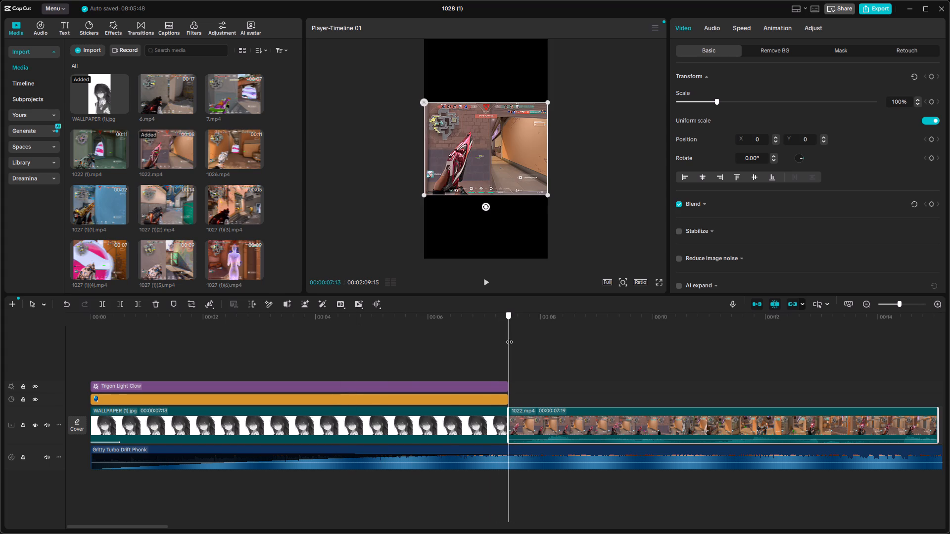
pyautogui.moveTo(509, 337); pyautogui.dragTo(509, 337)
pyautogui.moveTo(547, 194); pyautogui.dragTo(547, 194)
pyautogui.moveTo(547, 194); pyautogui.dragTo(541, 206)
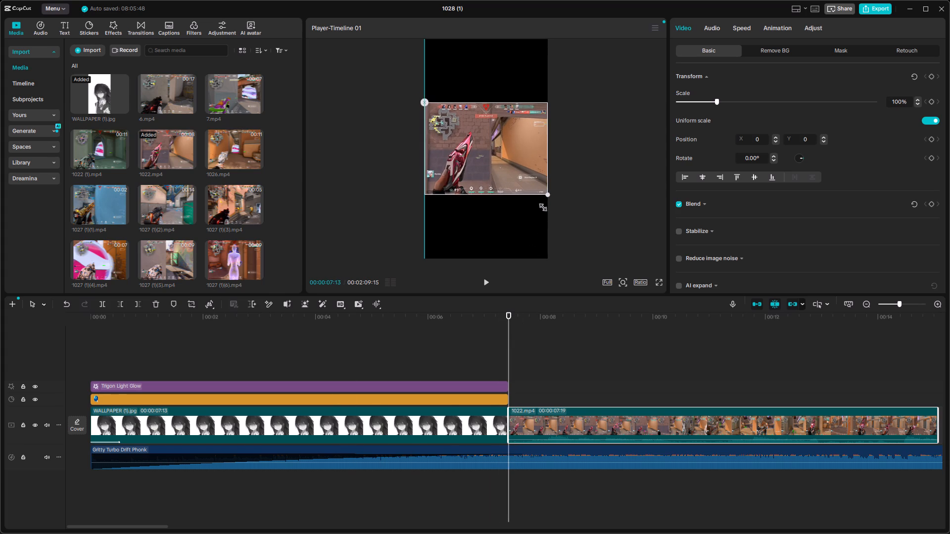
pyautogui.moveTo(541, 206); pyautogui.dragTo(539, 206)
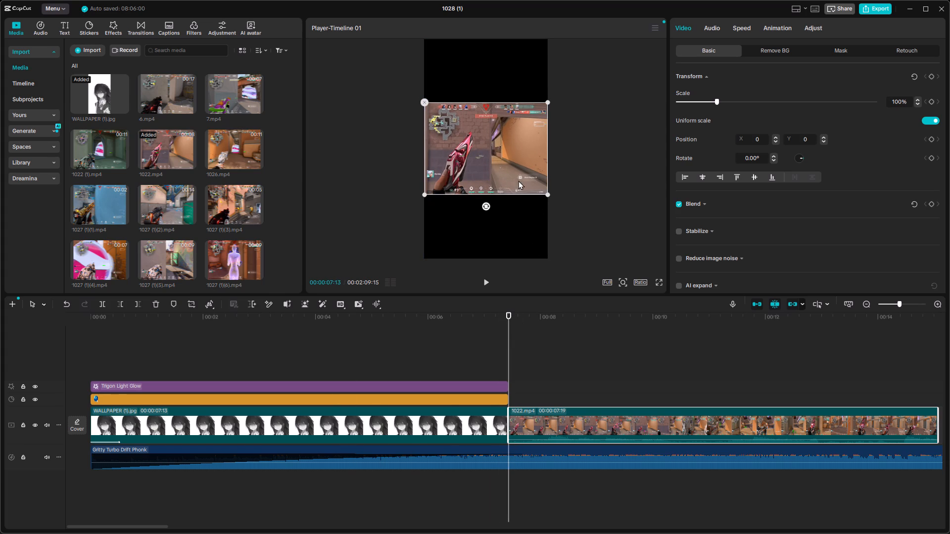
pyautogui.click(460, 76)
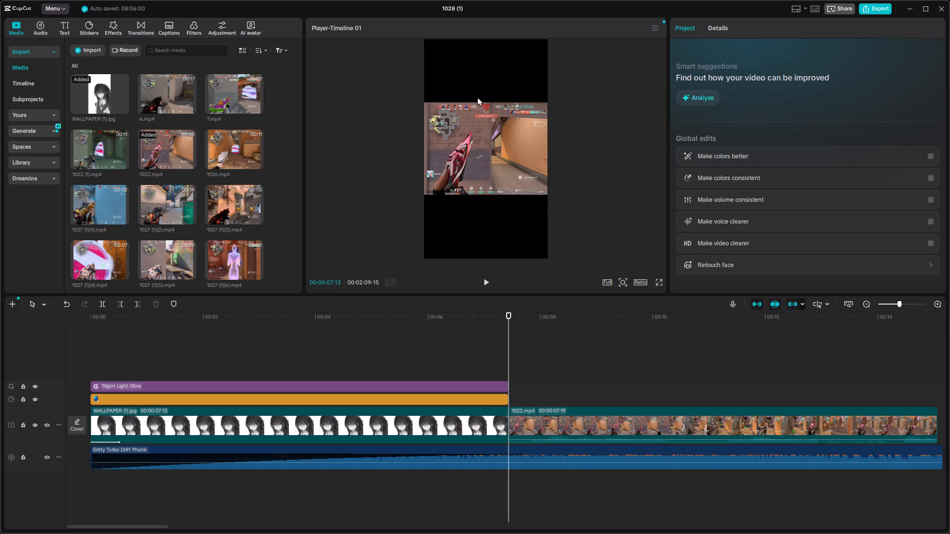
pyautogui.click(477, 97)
# Play the video from the start through the end of 1022.mp4, and return the playhead to the cut at 00:00:07:13.
pyautogui.moveTo(507, 316); pyautogui.dragTo(33, 380)
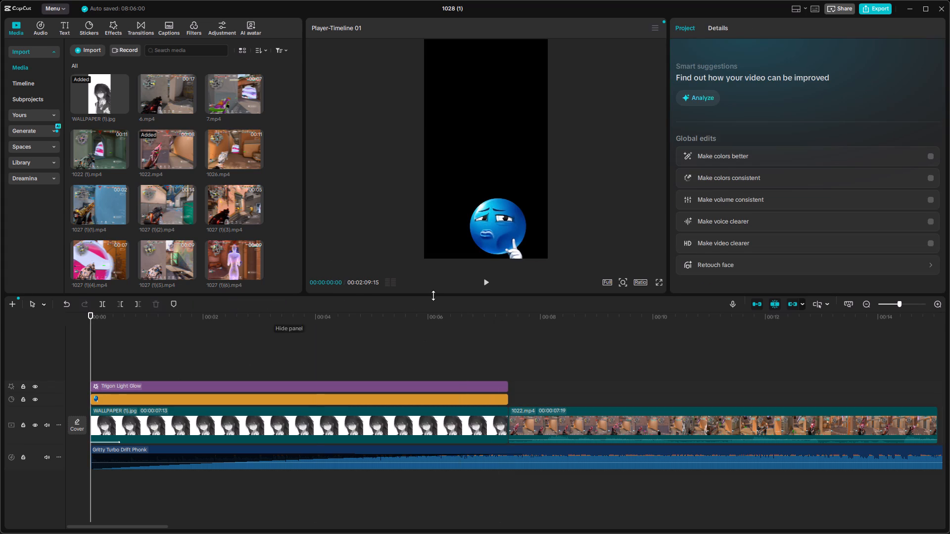
pyautogui.click(479, 281)
pyautogui.click(484, 279)
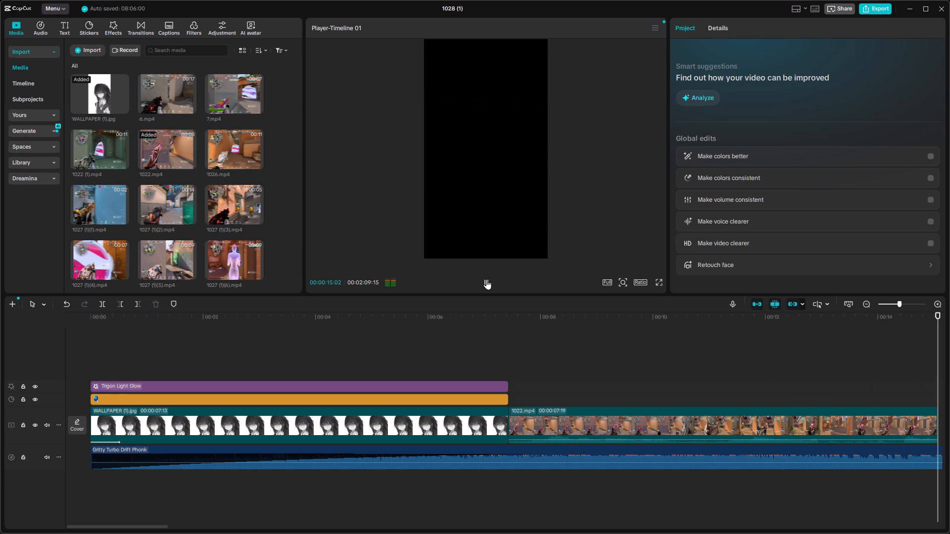
pyautogui.moveTo(226, 314); pyautogui.dragTo(5, 307)
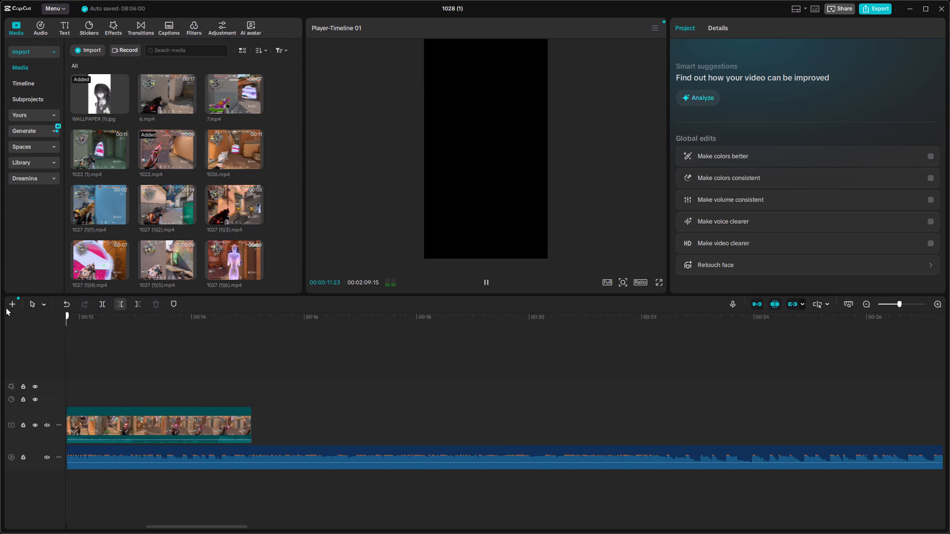
pyautogui.moveTo(5, 307); pyautogui.dragTo(511, 365)
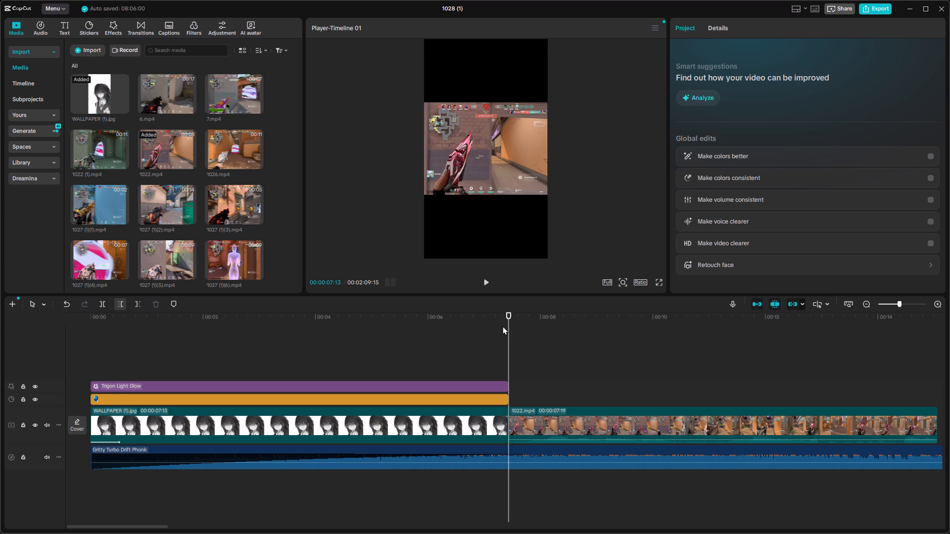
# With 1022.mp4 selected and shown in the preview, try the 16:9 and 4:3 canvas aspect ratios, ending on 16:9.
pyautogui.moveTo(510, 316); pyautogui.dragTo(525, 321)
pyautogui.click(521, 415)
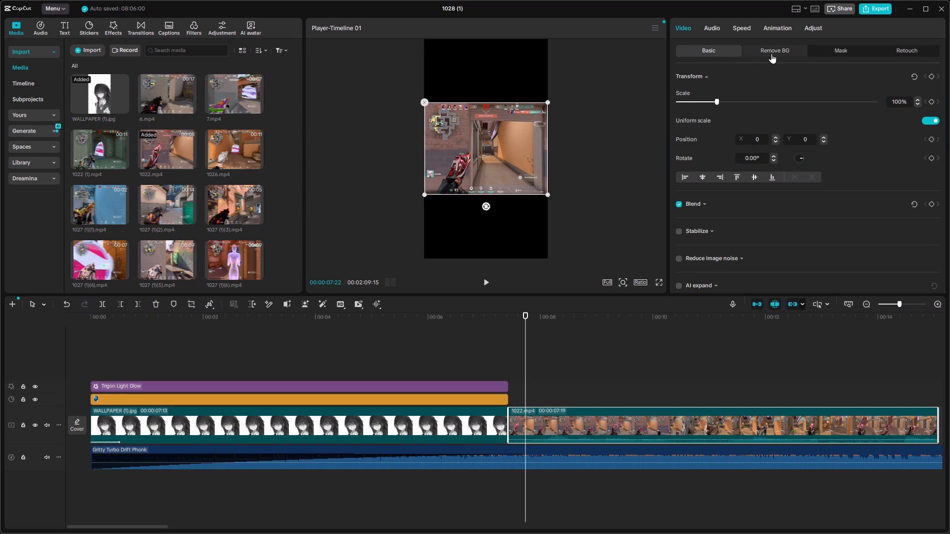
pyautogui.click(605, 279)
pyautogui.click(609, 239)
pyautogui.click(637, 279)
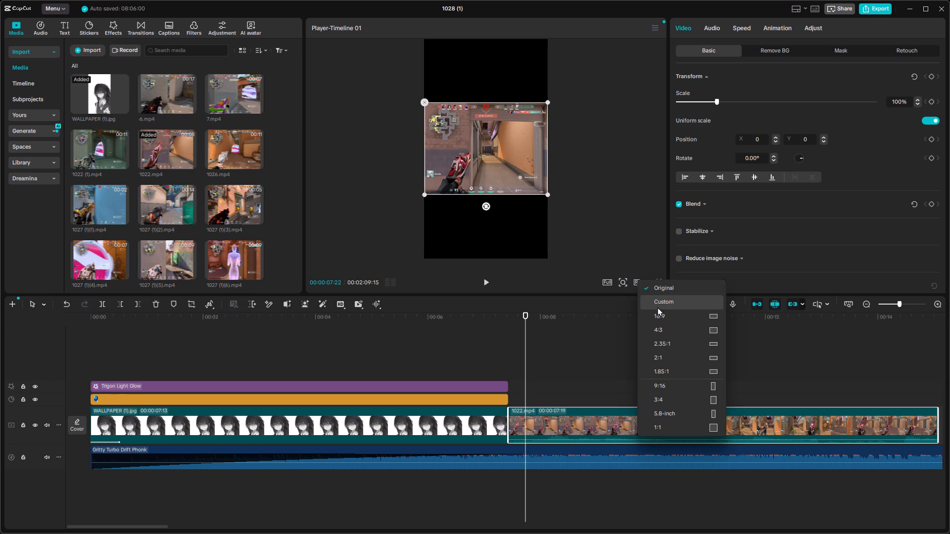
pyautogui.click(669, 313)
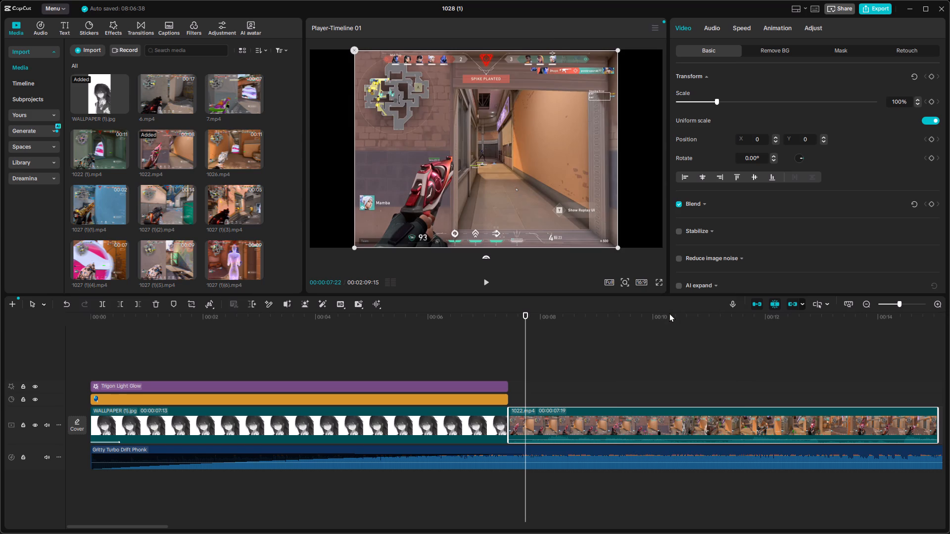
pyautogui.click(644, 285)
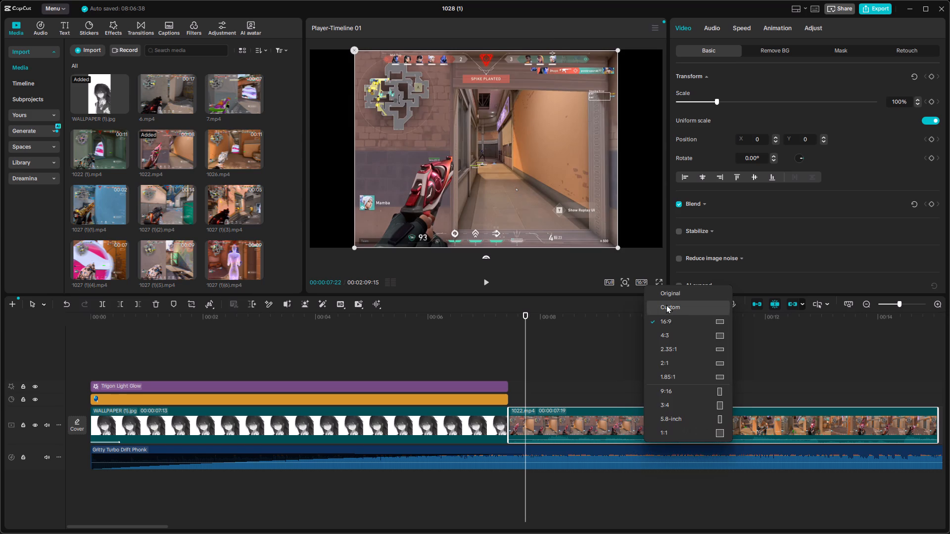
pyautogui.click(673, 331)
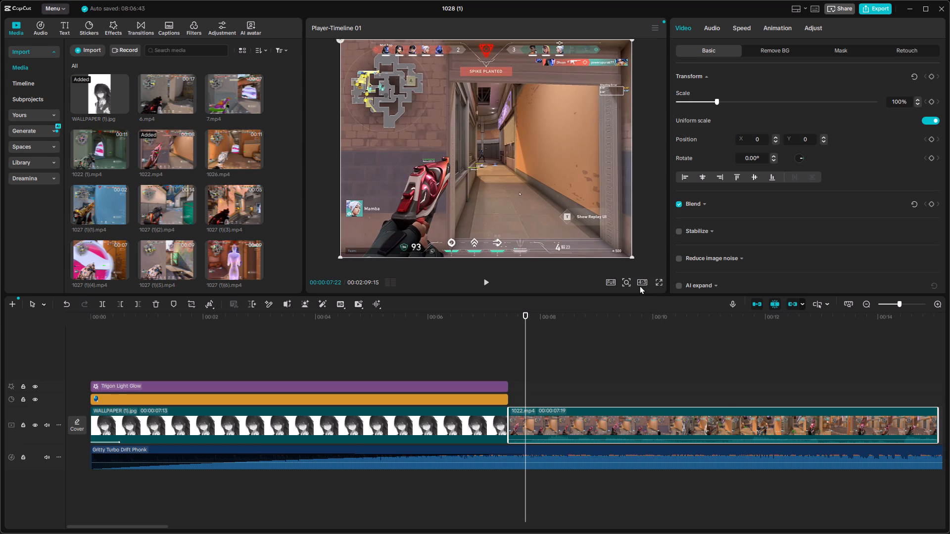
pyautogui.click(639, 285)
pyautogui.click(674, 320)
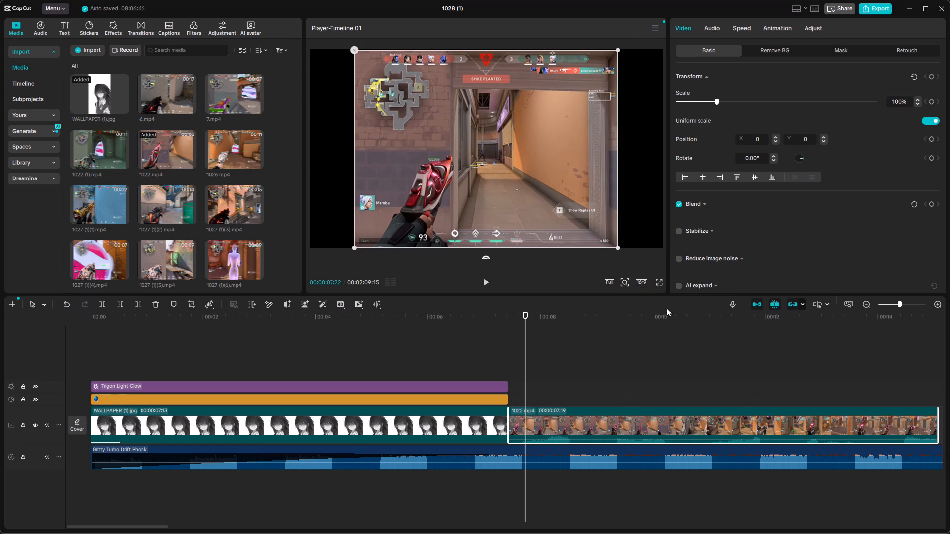
# Set the project's canvas aspect ratio to 4:3.
pyautogui.click(640, 278)
pyautogui.click(640, 284)
pyautogui.moveTo(667, 327); pyautogui.dragTo(667, 332)
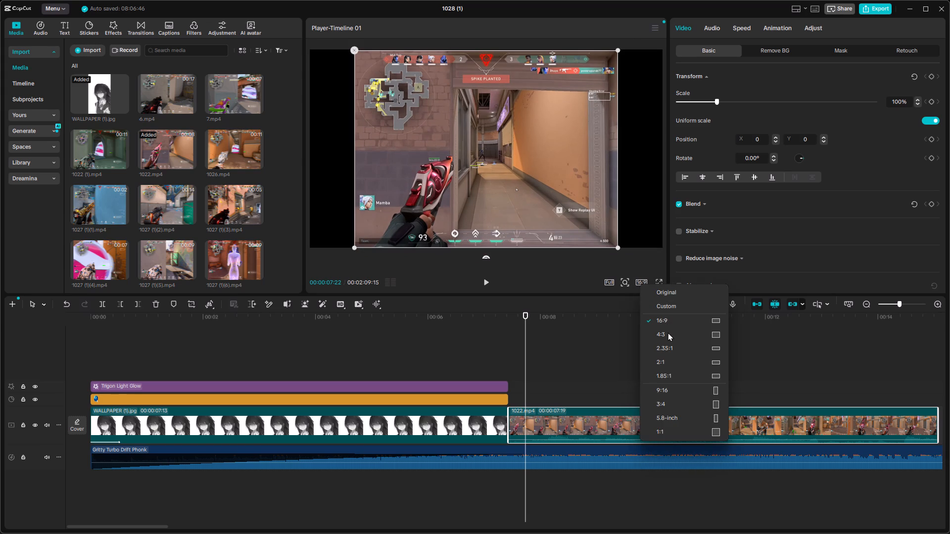
pyautogui.click(667, 332)
# Play the wallpaper intro from the start to check how it fits the 4:3 canvas.
pyautogui.moveTo(526, 314); pyautogui.dragTo(509, 315)
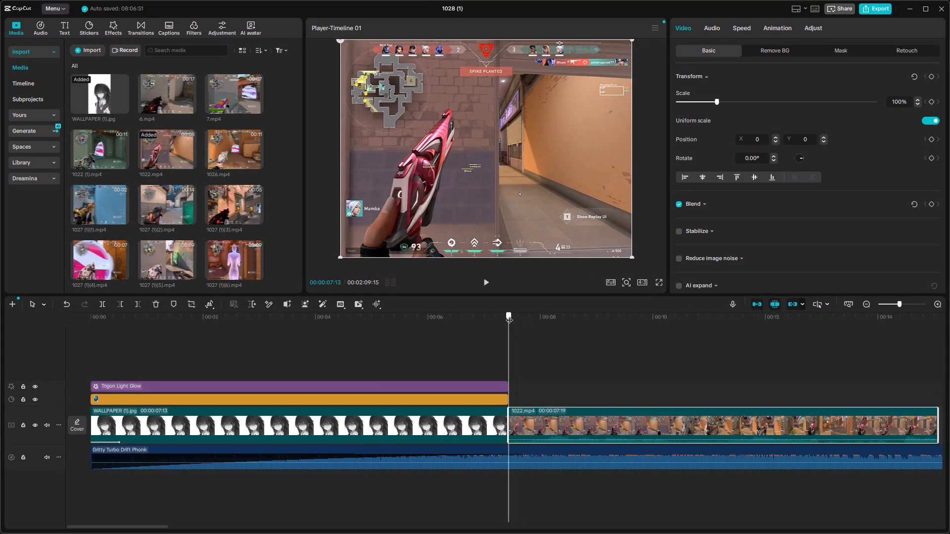
pyautogui.moveTo(509, 315); pyautogui.dragTo(67, 331)
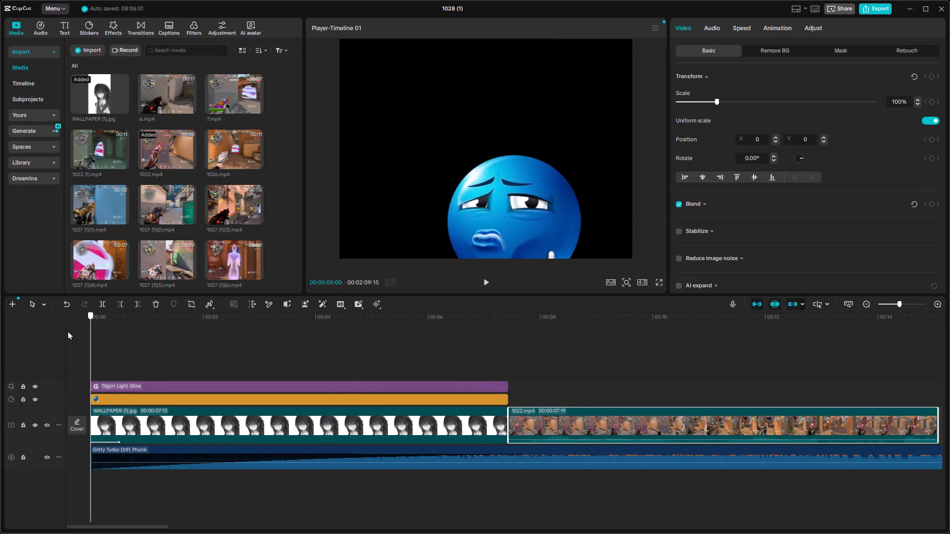
pyautogui.moveTo(67, 331); pyautogui.dragTo(63, 331)
pyautogui.click(485, 284)
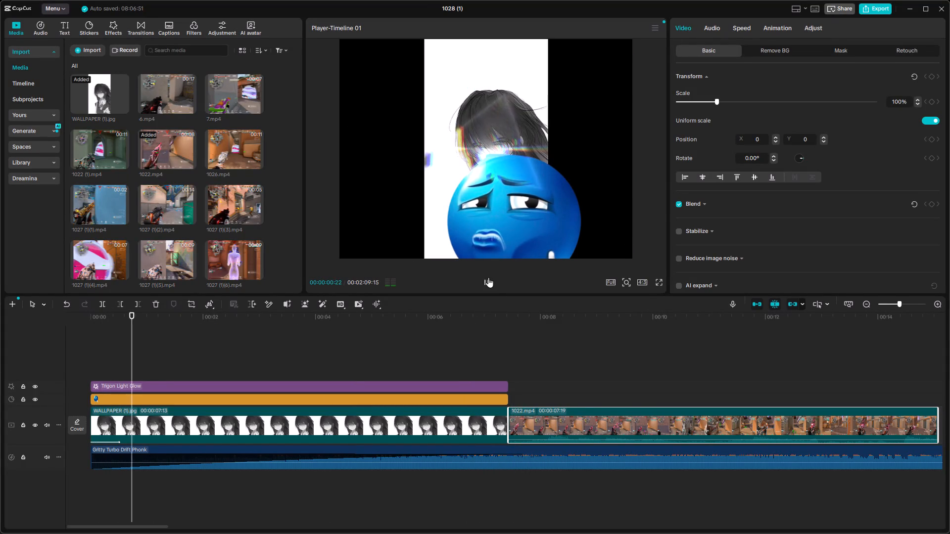
# Shrink the blue emoji sticker to about 38% and place it over the character's lower torso at about X 146, Y -1035.
pyautogui.moveTo(505, 225); pyautogui.dragTo(496, 222)
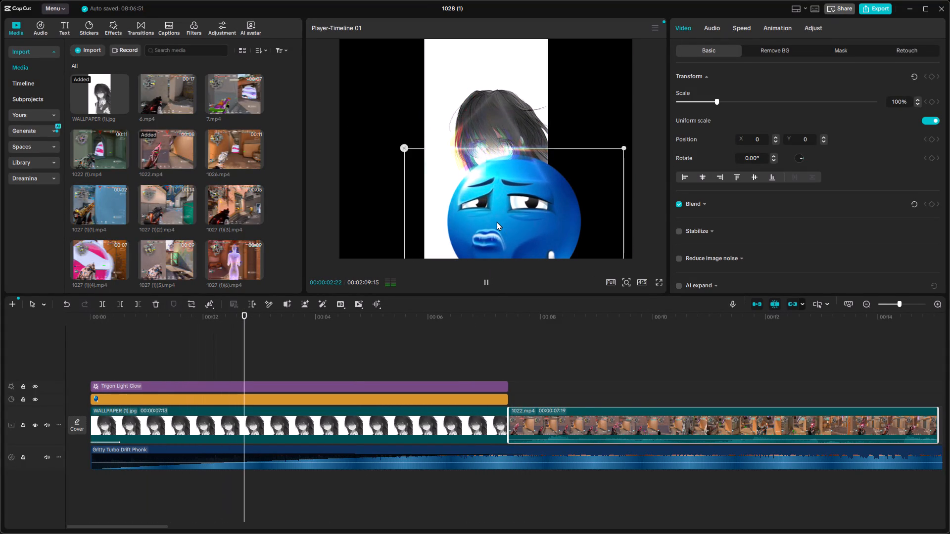
pyautogui.moveTo(496, 222); pyautogui.dragTo(482, 180)
pyautogui.scroll(-3, 489, 213)
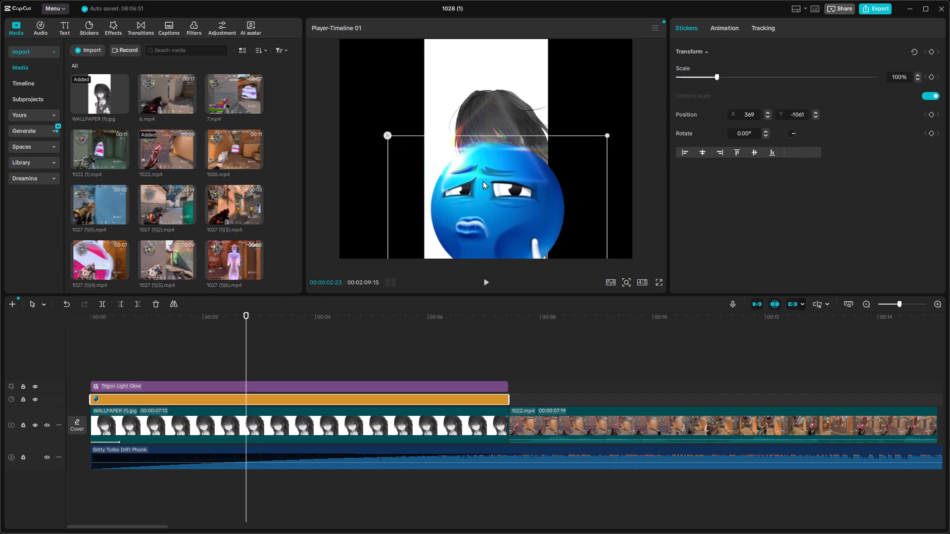
pyautogui.moveTo(482, 180); pyautogui.dragTo(470, 102)
pyautogui.moveTo(589, 190); pyautogui.dragTo(493, 146)
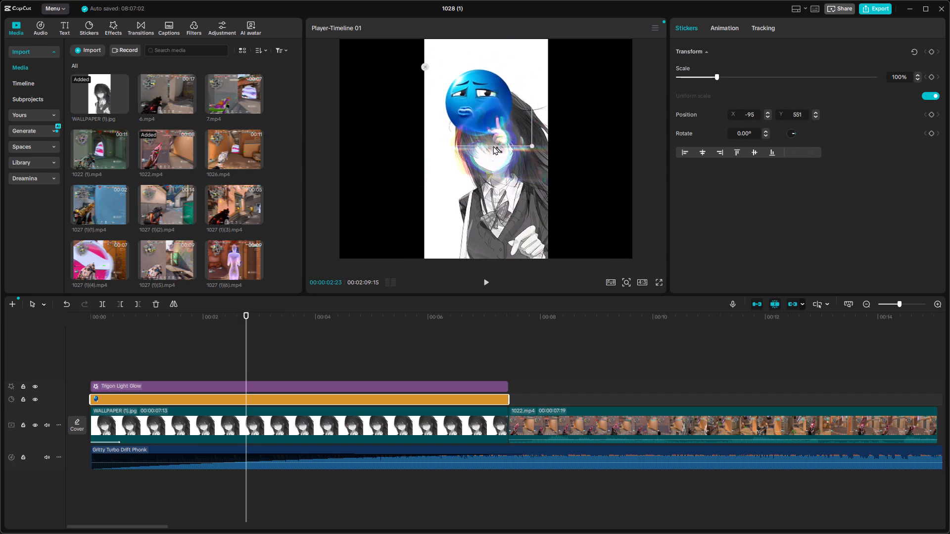
pyautogui.moveTo(493, 146); pyautogui.dragTo(494, 147)
pyautogui.moveTo(460, 107); pyautogui.dragTo(482, 212)
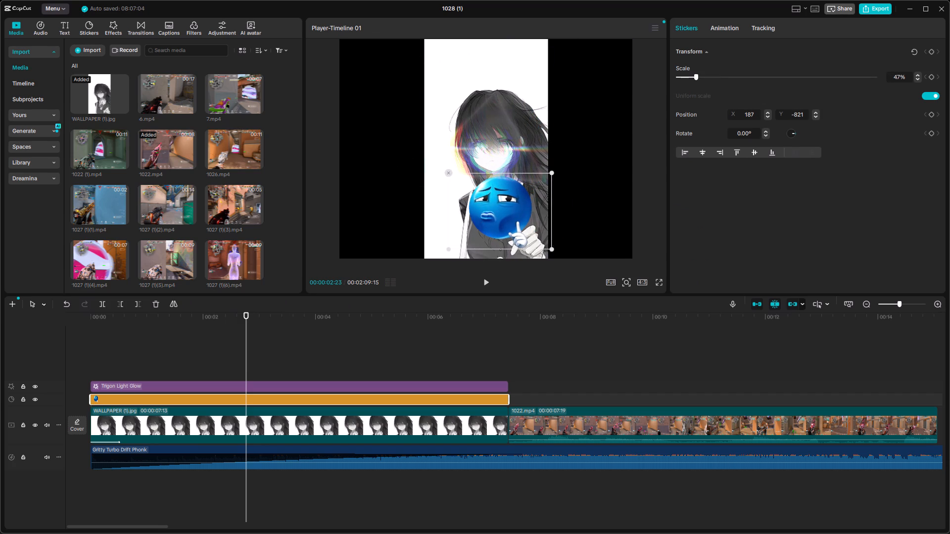
pyautogui.moveTo(550, 251); pyautogui.dragTo(533, 239)
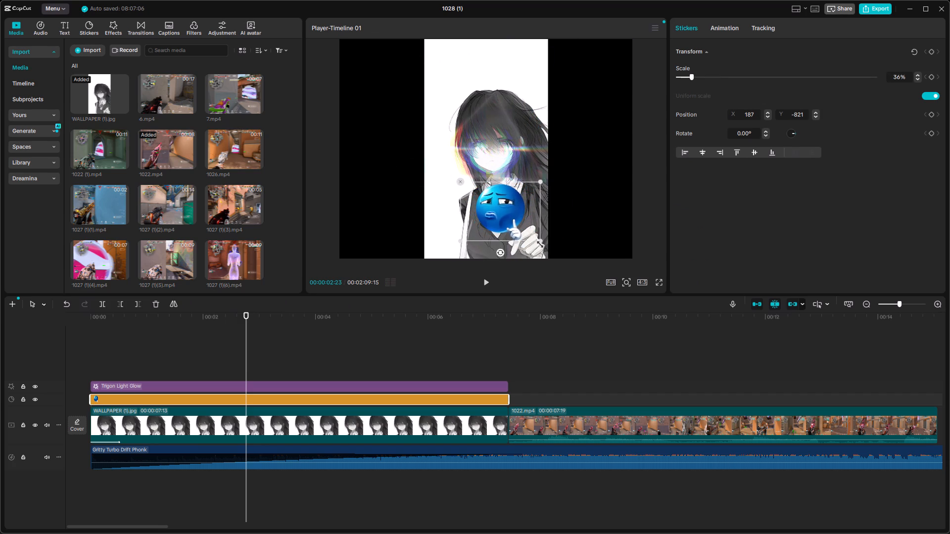
pyautogui.click(541, 245)
pyautogui.moveTo(497, 214); pyautogui.dragTo(496, 217)
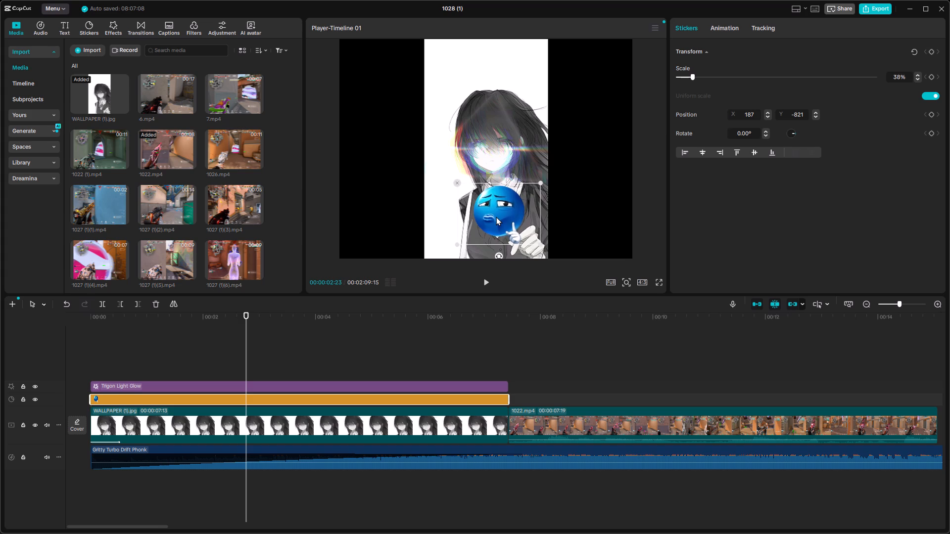
pyautogui.moveTo(496, 217); pyautogui.dragTo(481, 67)
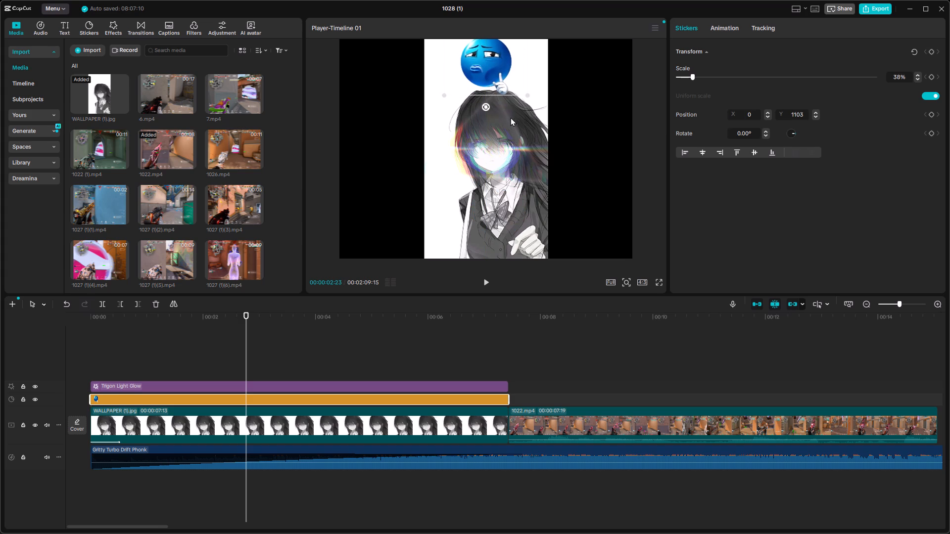
pyautogui.moveTo(485, 59); pyautogui.dragTo(511, 247)
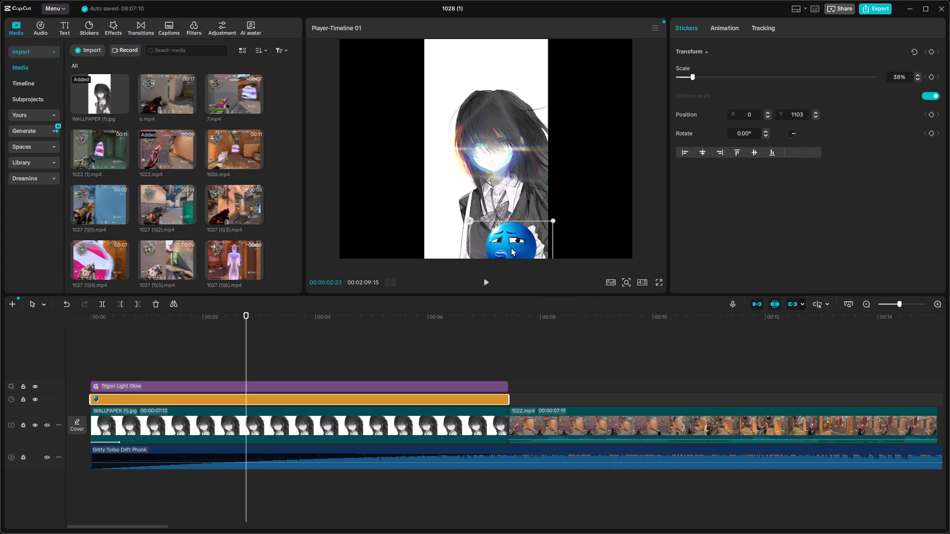
pyautogui.moveTo(511, 247); pyautogui.dragTo(496, 221)
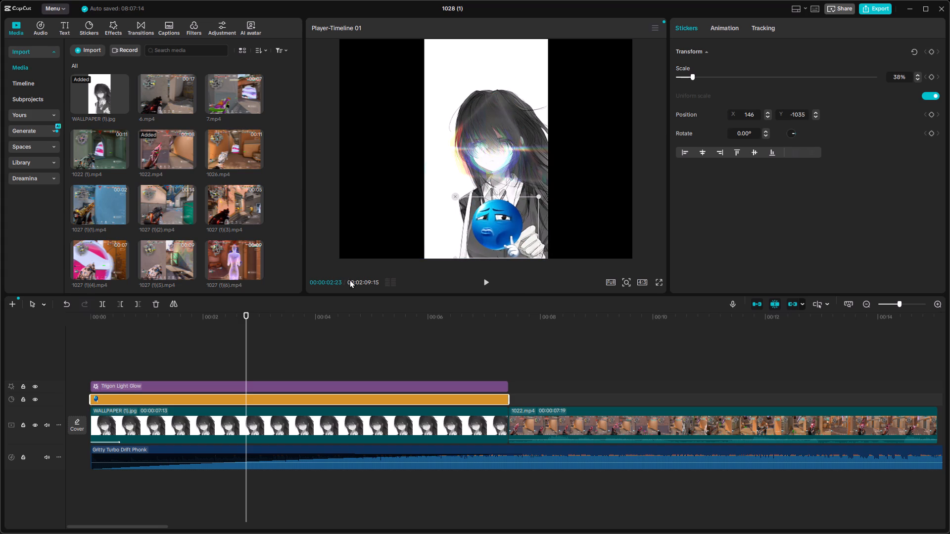
# Play the opening of the wallpaper intro to check the resized sticker, and return the playhead to 00:00:00:00.
pyautogui.moveTo(244, 312); pyautogui.dragTo(80, 340)
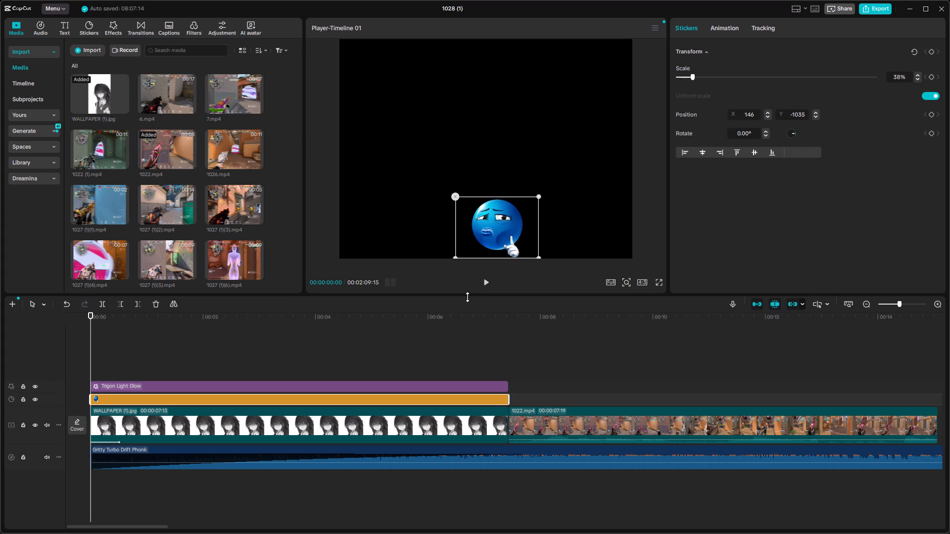
pyautogui.click(485, 279)
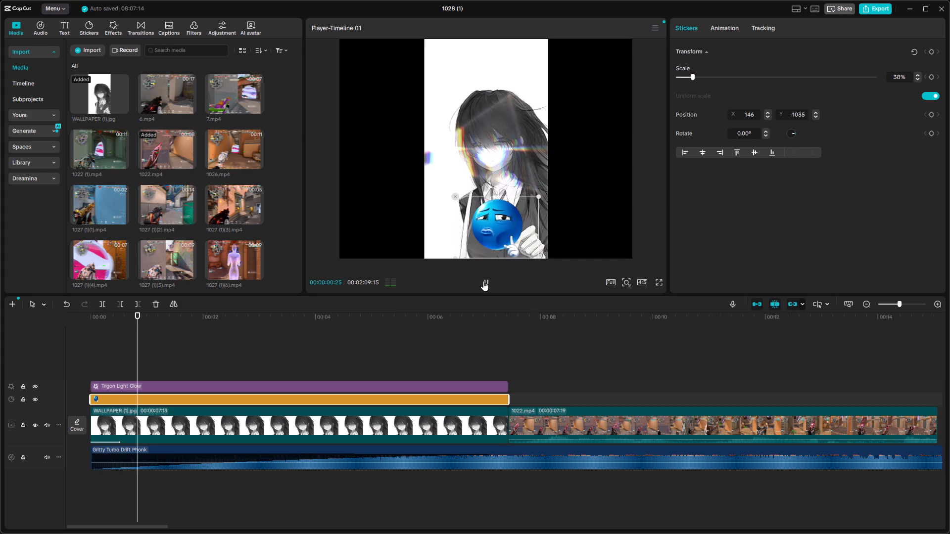
pyautogui.moveTo(193, 324); pyautogui.dragTo(91, 337)
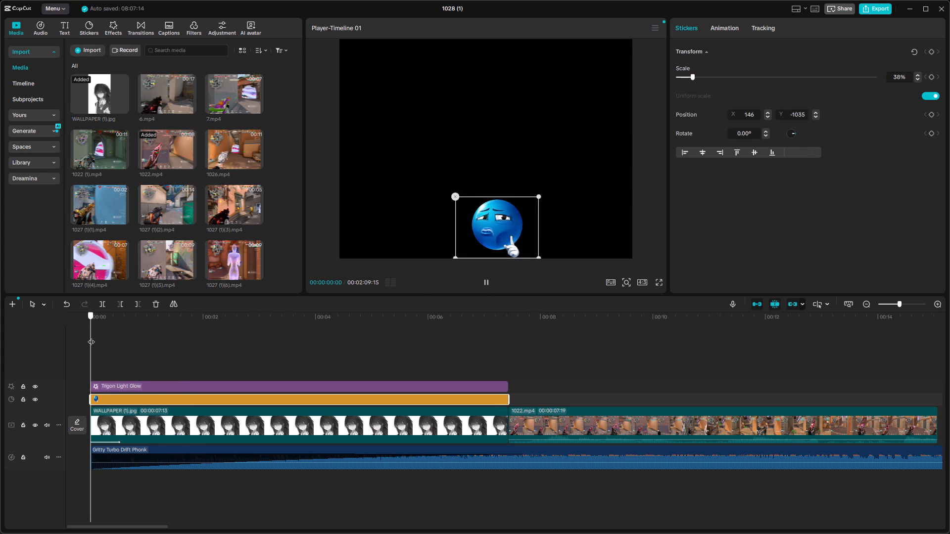
pyautogui.moveTo(91, 337); pyautogui.dragTo(87, 337)
# Pull the start edges of Trigon Light Glow, the emoji sticker and the wallpaper clip to the timeline start, making the wallpaper 00:00:07:15 long.
pyautogui.moveTo(92, 384); pyautogui.dragTo(84, 386)
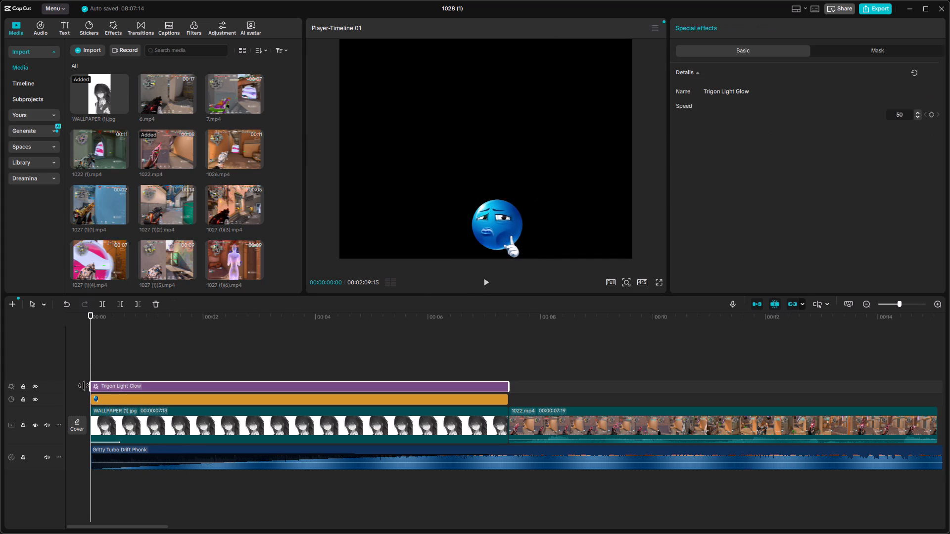
pyautogui.moveTo(84, 386); pyautogui.dragTo(79, 387)
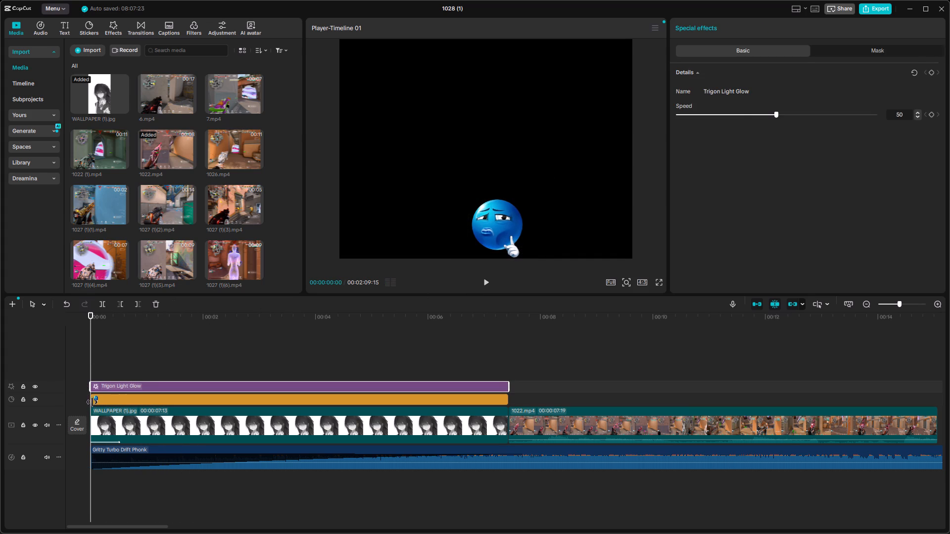
pyautogui.moveTo(91, 402); pyautogui.dragTo(86, 402)
pyautogui.click(92, 418)
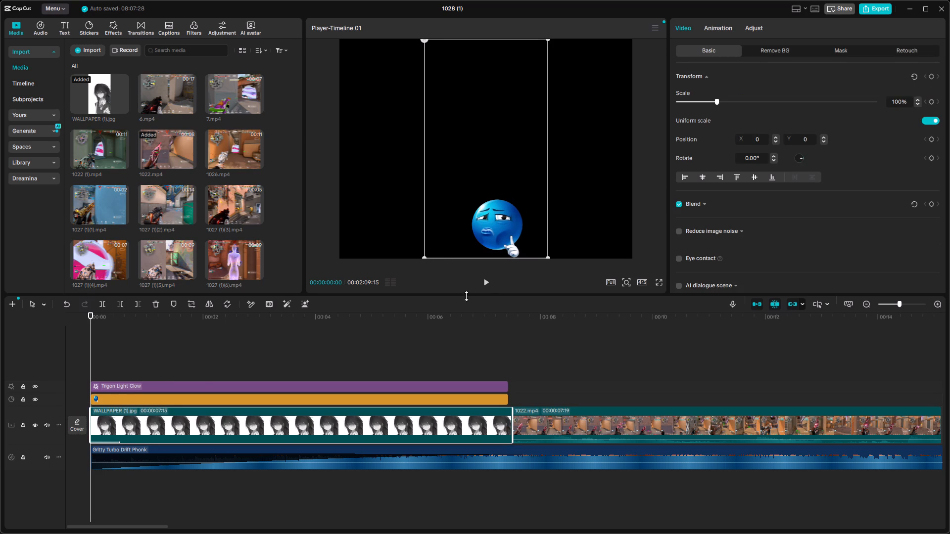
# Play the video from the start through the end of 1022.mp4, and return the playhead to that end at 00:00:15:04.
pyautogui.click(486, 287)
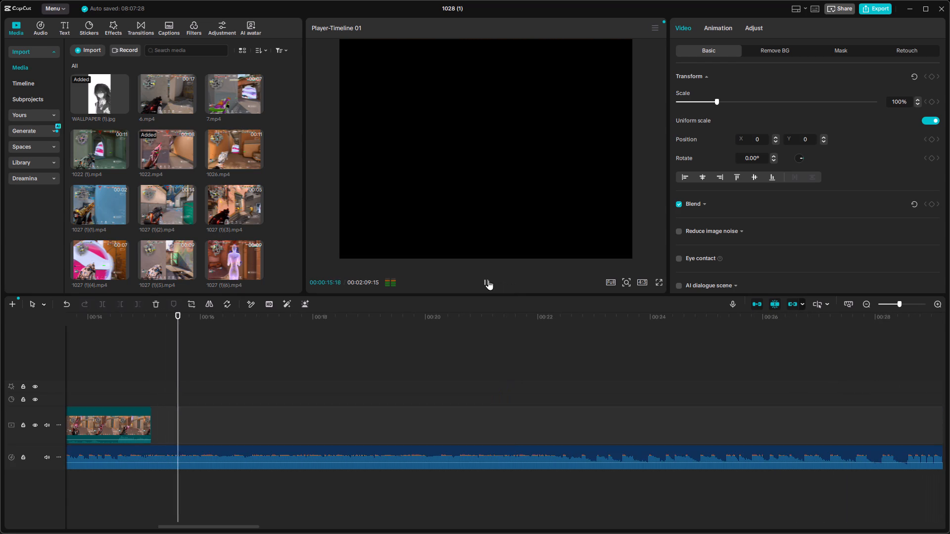
pyautogui.moveTo(223, 315); pyautogui.dragTo(150, 344)
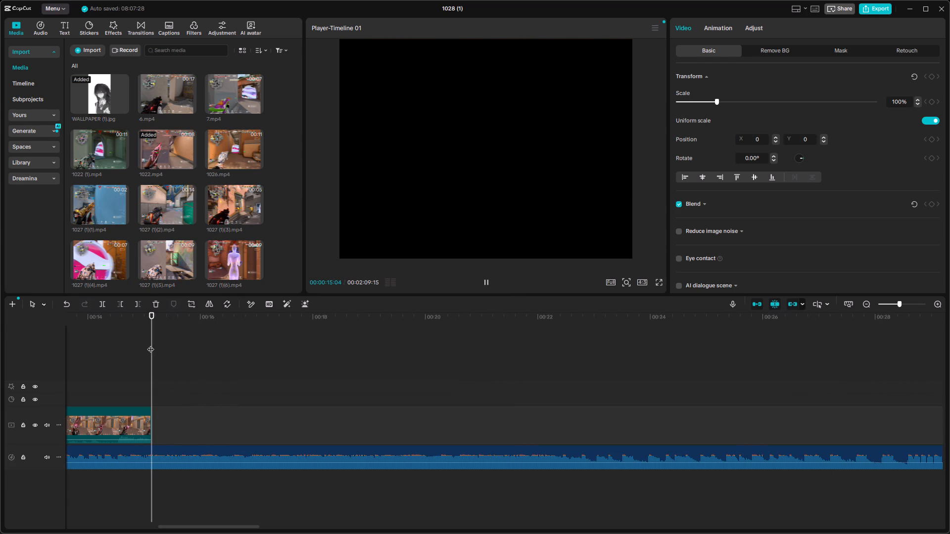
# Browse and preview the 1027 gameplay clips in the imported media to choose which one follows 1022.mp4.
pyautogui.scroll(-1, 209, 118)
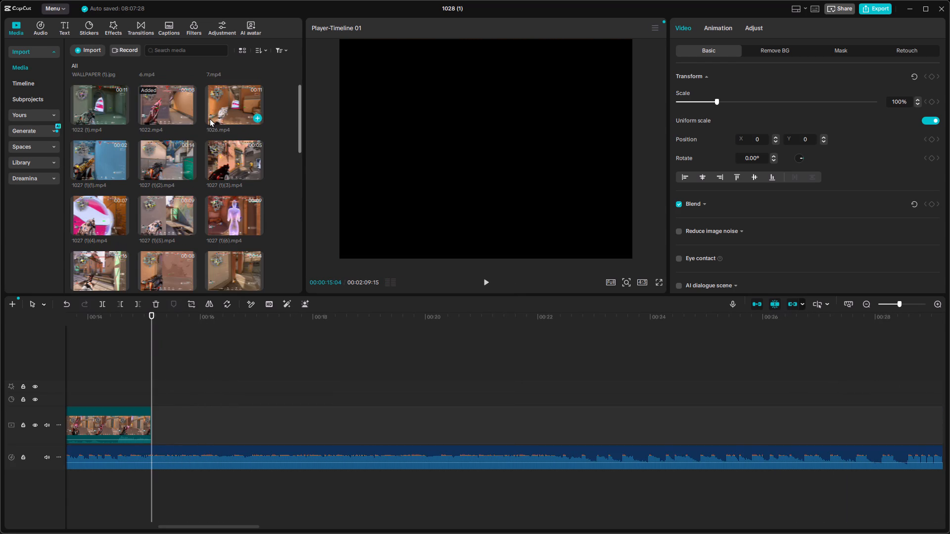
pyautogui.scroll(-1, 211, 133)
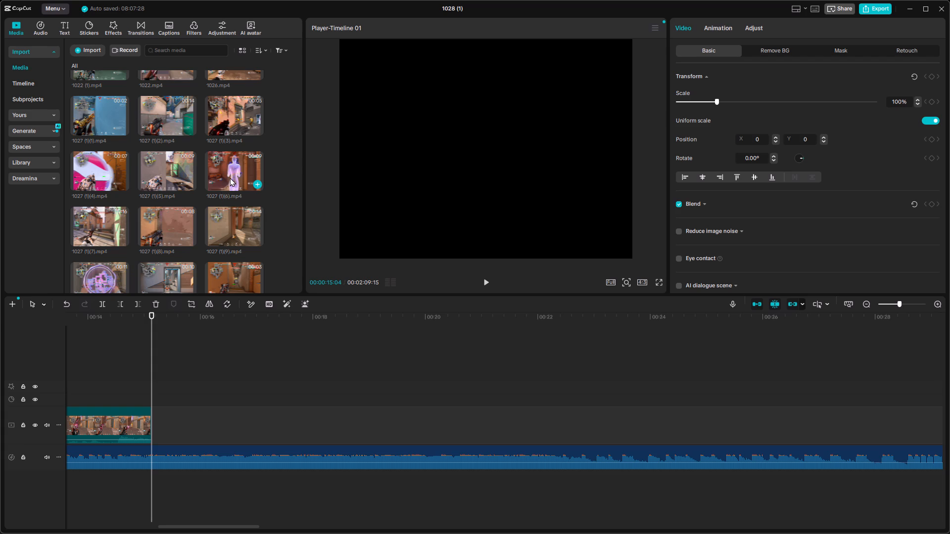
pyautogui.click(230, 178)
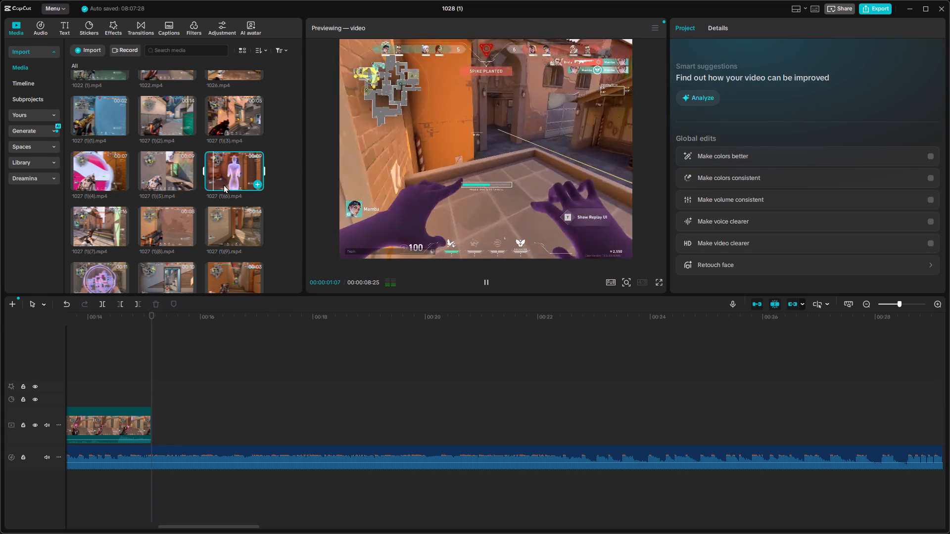
pyautogui.scroll(-2, 220, 189)
pyautogui.click(171, 149)
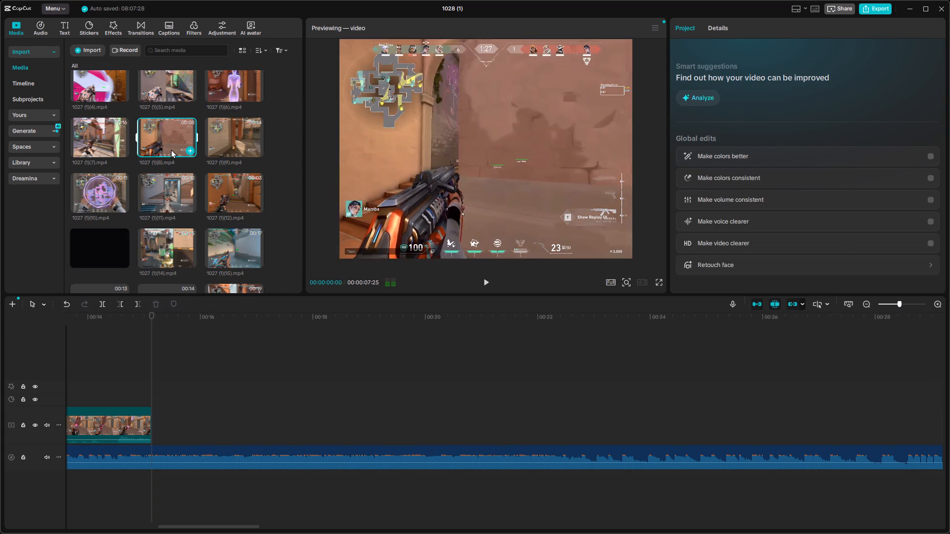
pyautogui.scroll(-1, 171, 150)
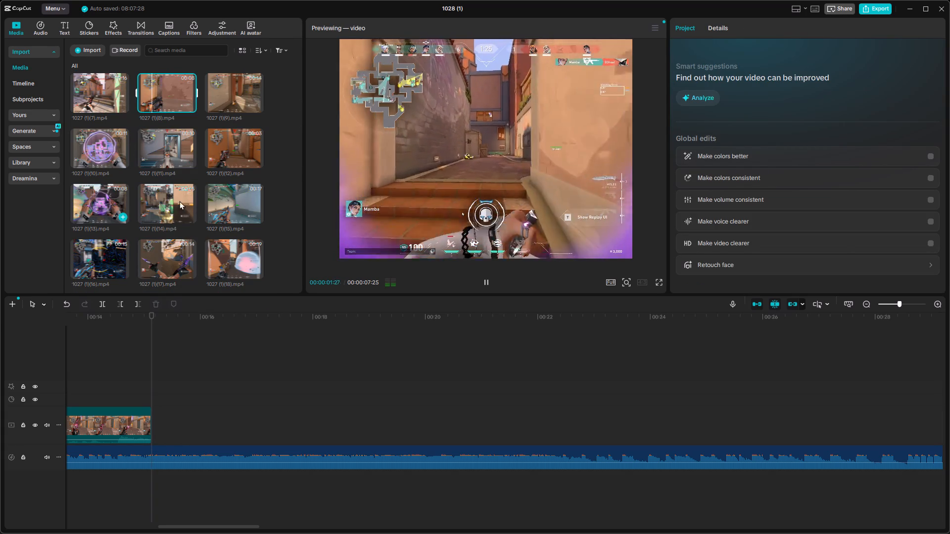
pyautogui.click(213, 199)
pyautogui.moveTo(220, 199); pyautogui.dragTo(175, 338)
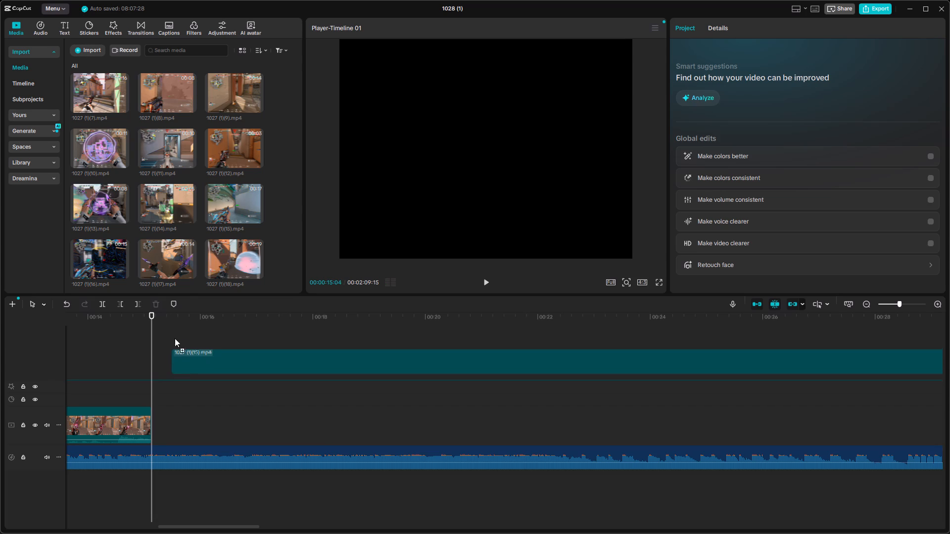
pyautogui.moveTo(175, 338); pyautogui.dragTo(210, 216)
pyautogui.scroll(-1, 210, 216)
pyautogui.click(170, 218)
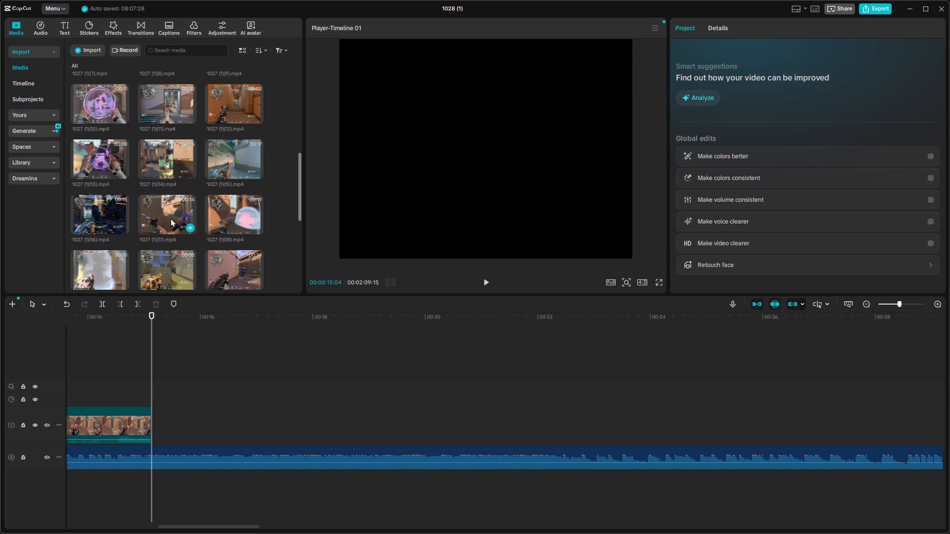
pyautogui.click(216, 222)
# Preview 1027 (1)(20).mp4 and add it to the main track directly after 1022.mp4 at 00:00:15:04.
pyautogui.scroll(-1, 218, 225)
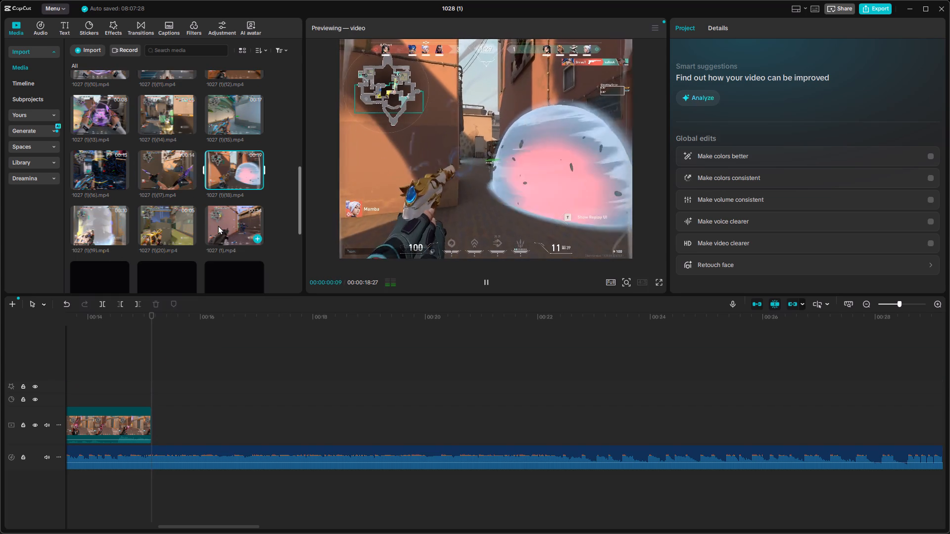
pyautogui.click(157, 222)
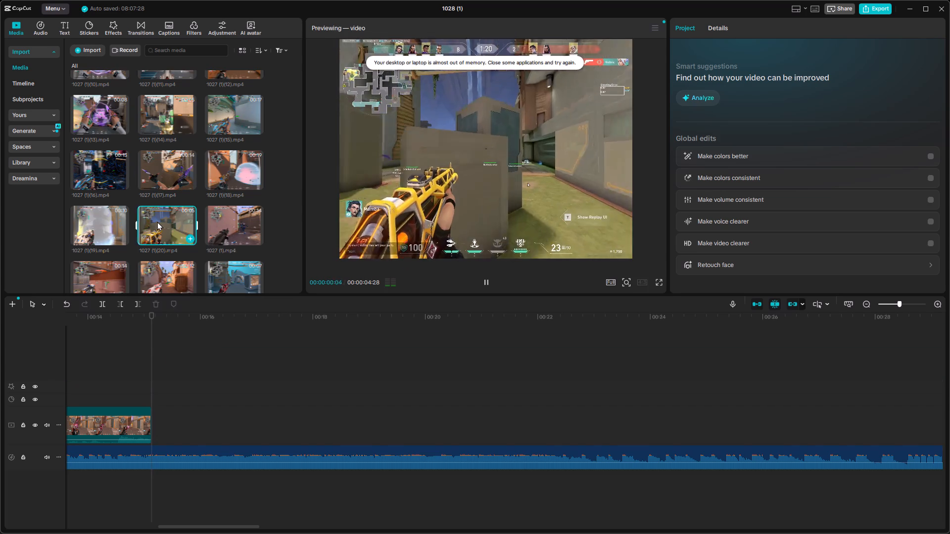
pyautogui.moveTo(157, 222); pyautogui.dragTo(150, 424)
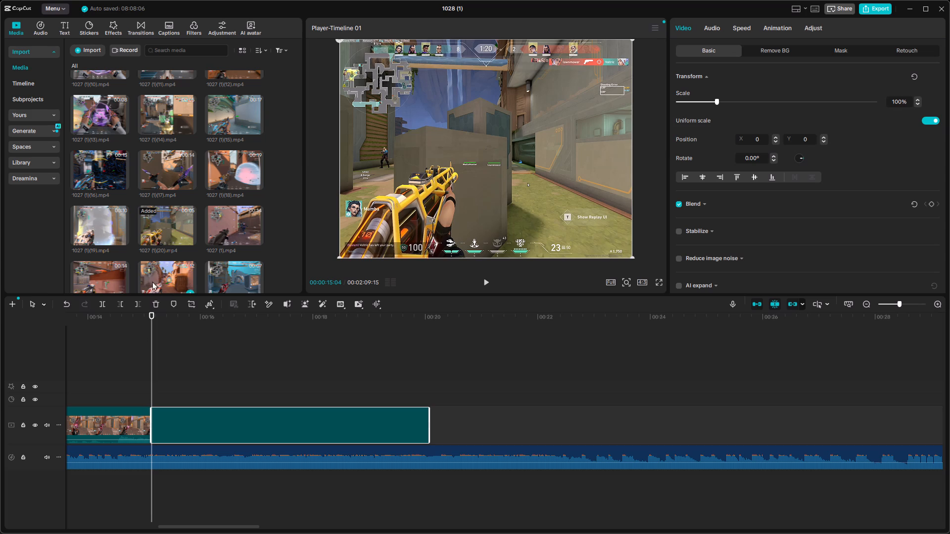
# Add 1027 (1)(19).mp4 to the main track and reorder the clips so it plays before 1027 (1)(20).mp4.
pyautogui.moveTo(95, 222); pyautogui.dragTo(224, 300)
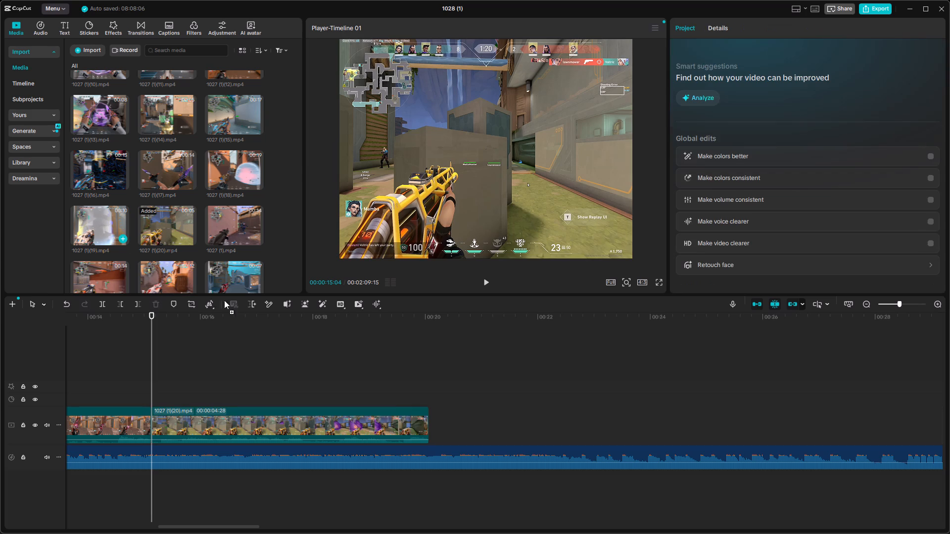
pyautogui.moveTo(224, 300); pyautogui.dragTo(427, 425)
pyautogui.moveTo(326, 420); pyautogui.dragTo(695, 419)
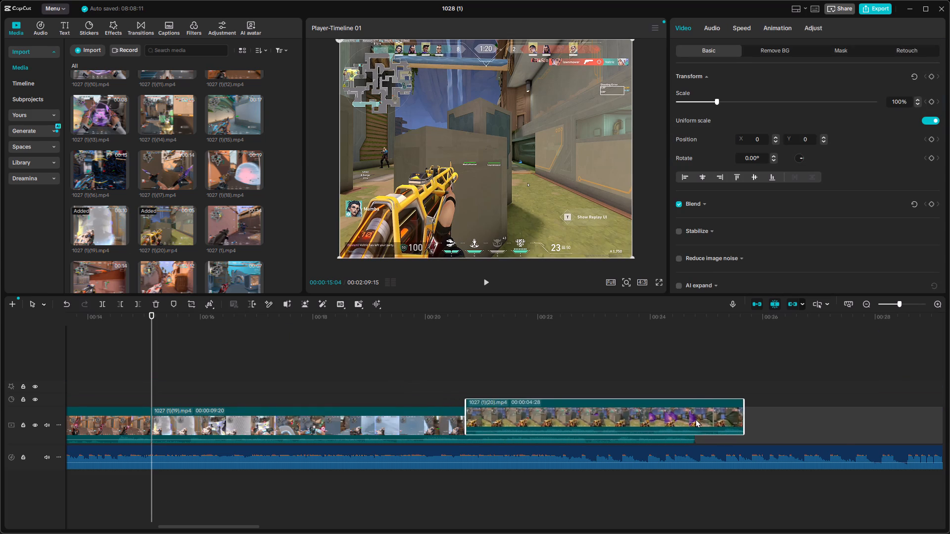
pyautogui.moveTo(695, 419); pyautogui.dragTo(880, 418)
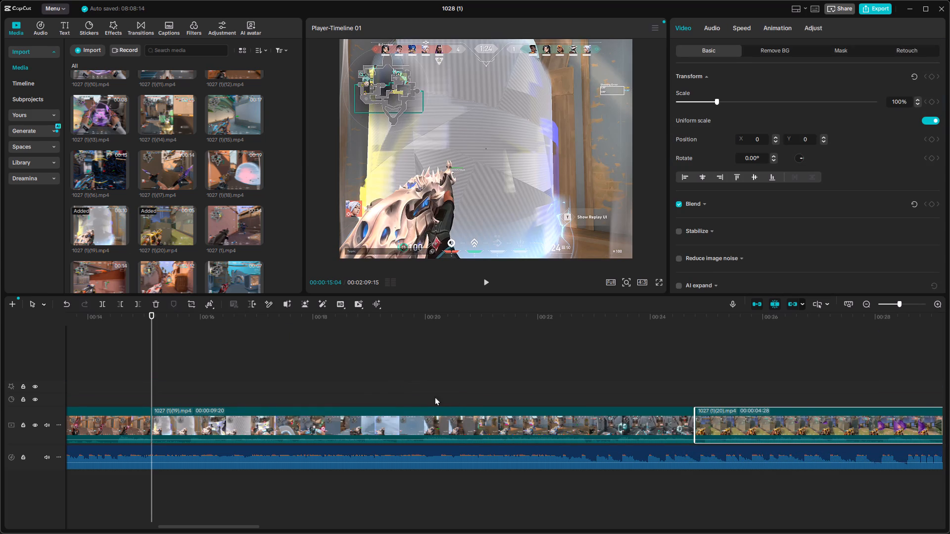
# Play from the last part of 1022.mp4 through both new clips, and return the playhead to the end of 1027 (1)(20).mp4 at 00:00:29:22.
pyautogui.moveTo(154, 316); pyautogui.dragTo(72, 324)
pyautogui.click(482, 283)
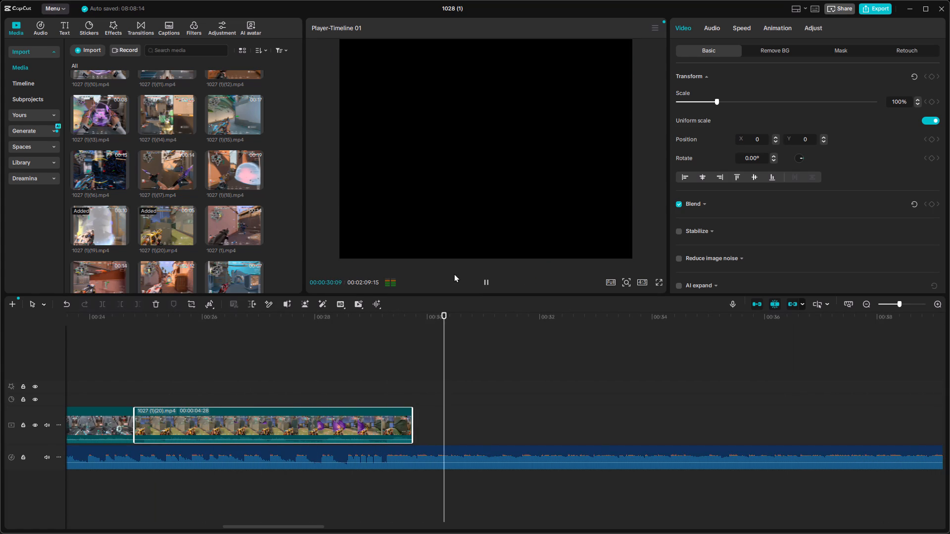
pyautogui.moveTo(483, 327); pyautogui.dragTo(411, 334)
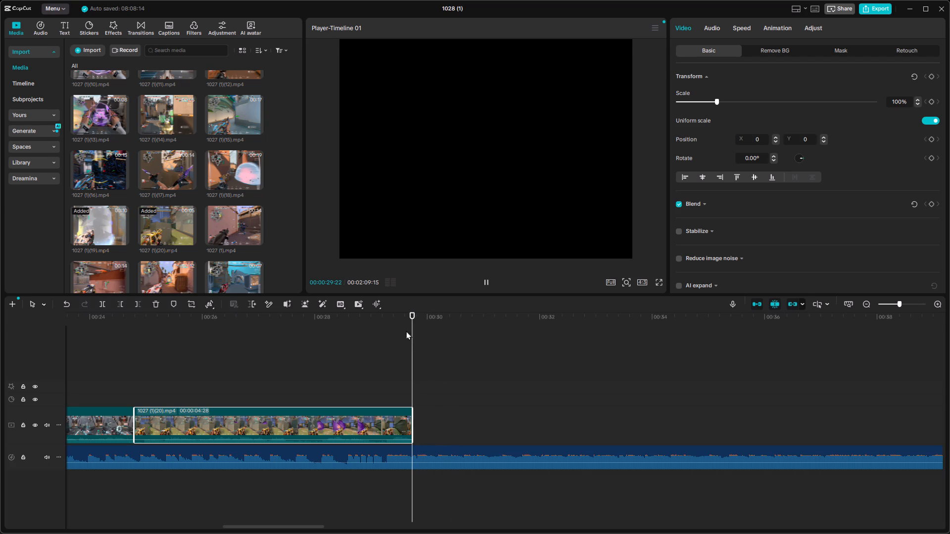
# Preview 1027 (1).mp4 and append it to the main track directly after 1027 (1)(20).mp4 at 00:00:29:22.
pyautogui.scroll(-1, 233, 244)
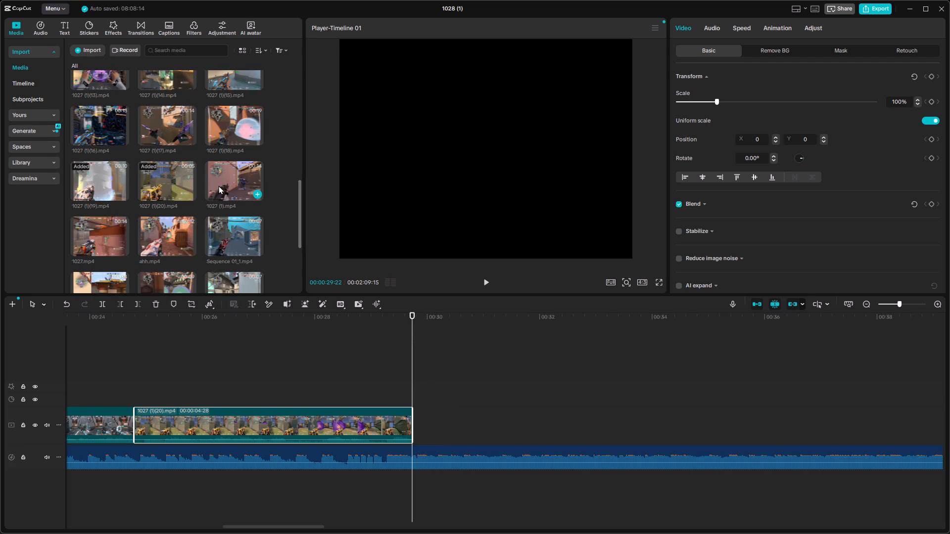
pyautogui.click(218, 185)
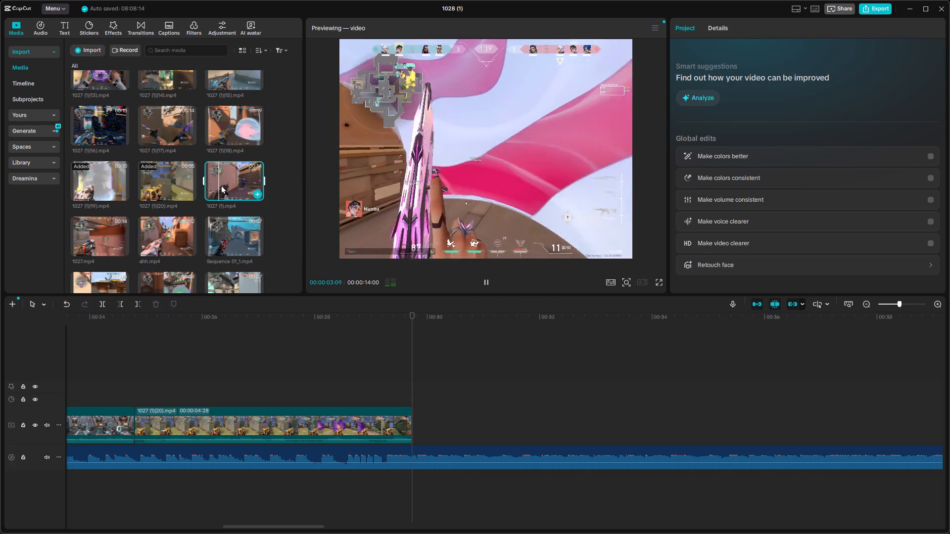
pyautogui.moveTo(221, 185); pyautogui.dragTo(420, 428)
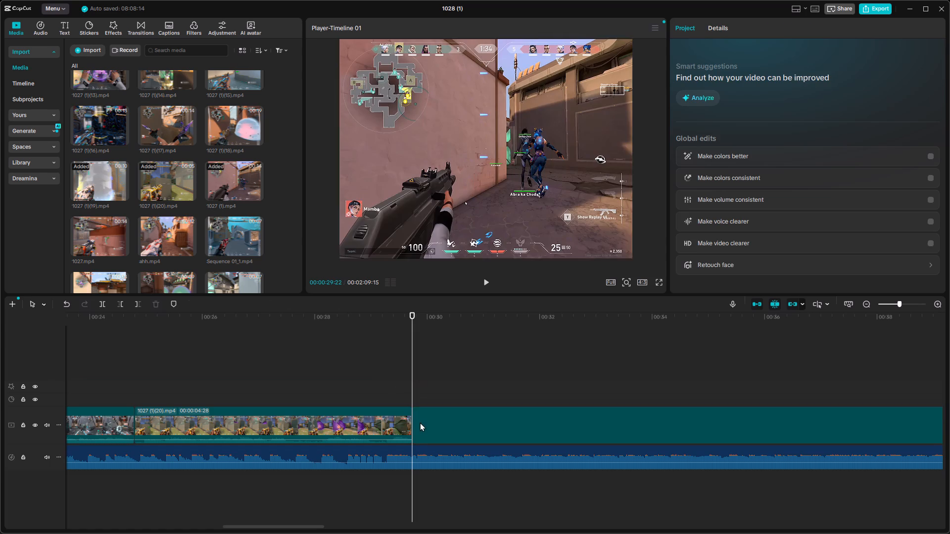
# Bring the playhead to the end of 1027 (1).mp4 at 00:00:43:22 and append 1027.mp4 there on the main track.
pyautogui.moveTo(416, 320); pyautogui.dragTo(786, 367)
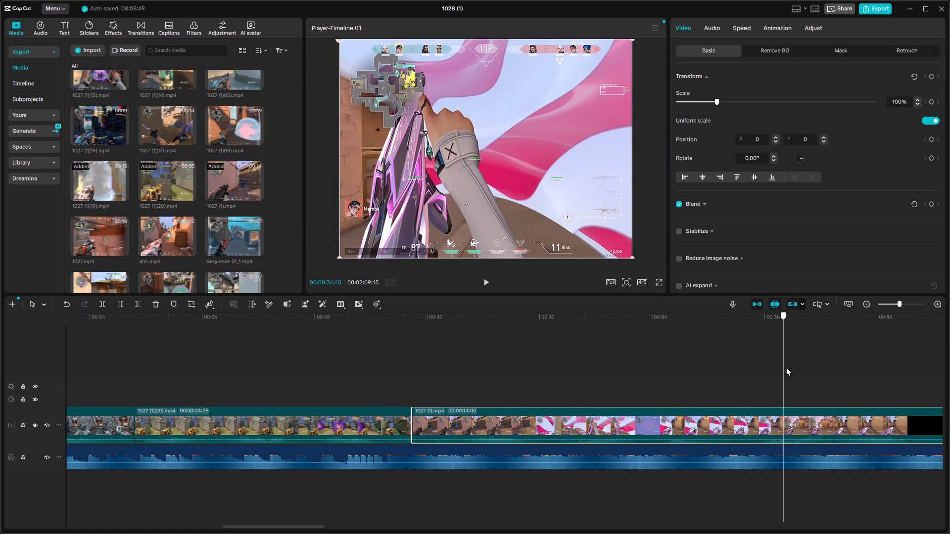
pyautogui.moveTo(786, 367); pyautogui.dragTo(949, 408)
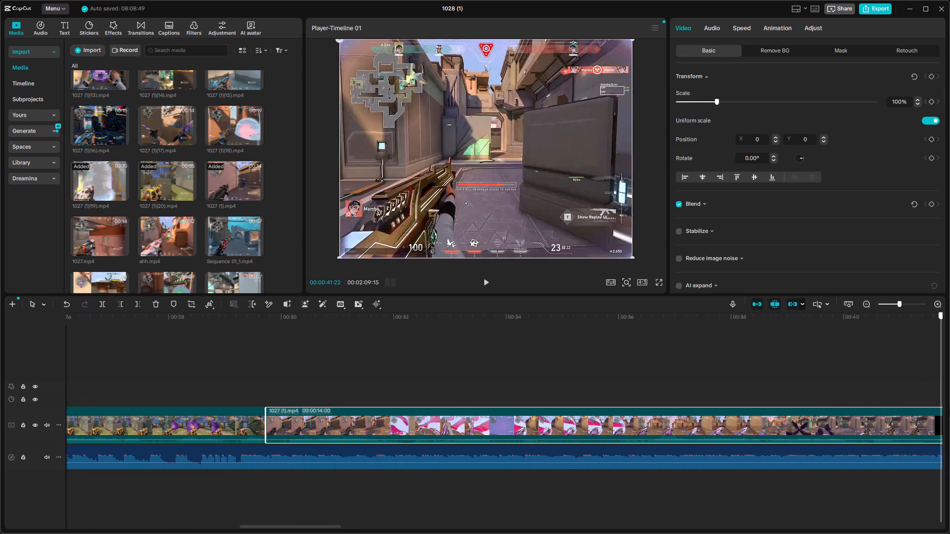
pyautogui.moveTo(949, 408); pyautogui.dragTo(814, 408)
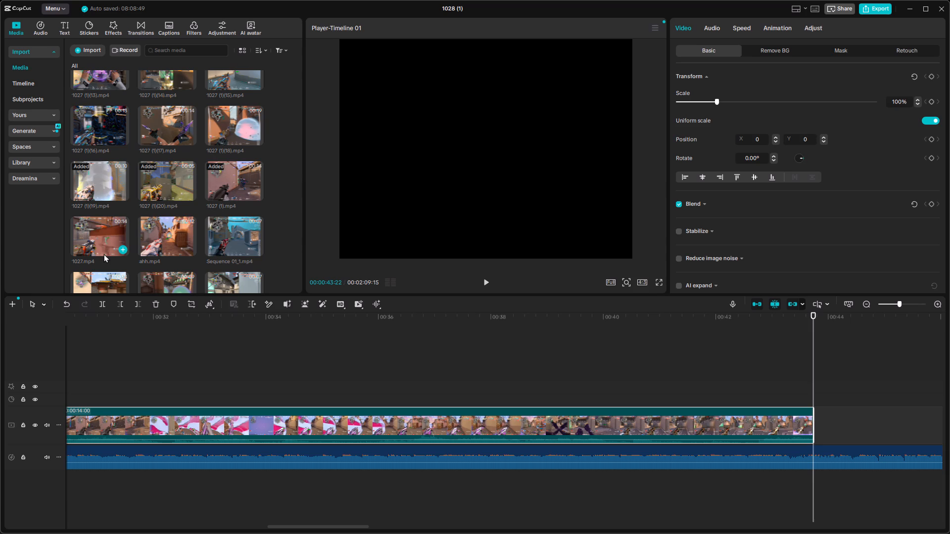
pyautogui.click(100, 239)
pyautogui.moveTo(100, 239); pyautogui.dragTo(806, 416)
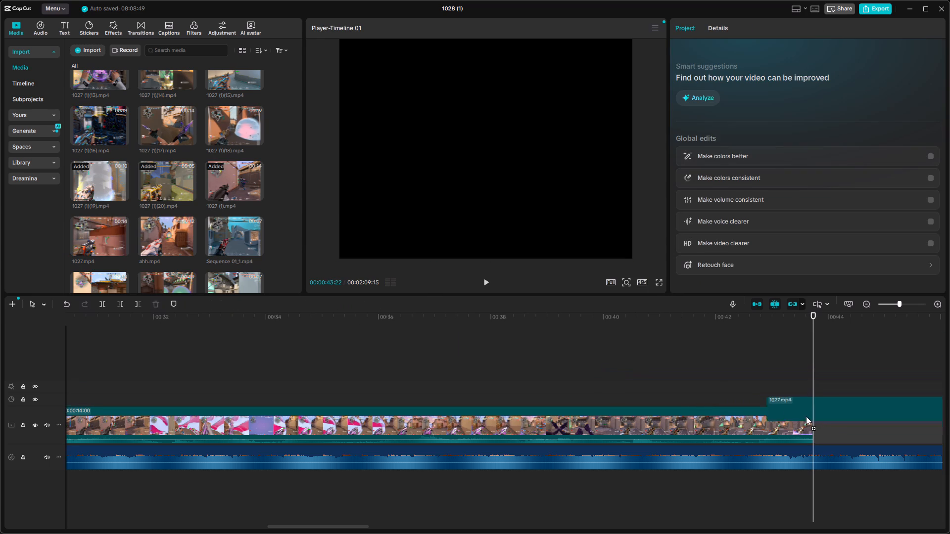
pyautogui.moveTo(806, 416); pyautogui.dragTo(823, 424)
# Find Sequence 01_1.mp4 among the imported media and preview it.
pyautogui.scroll(-1, 231, 260)
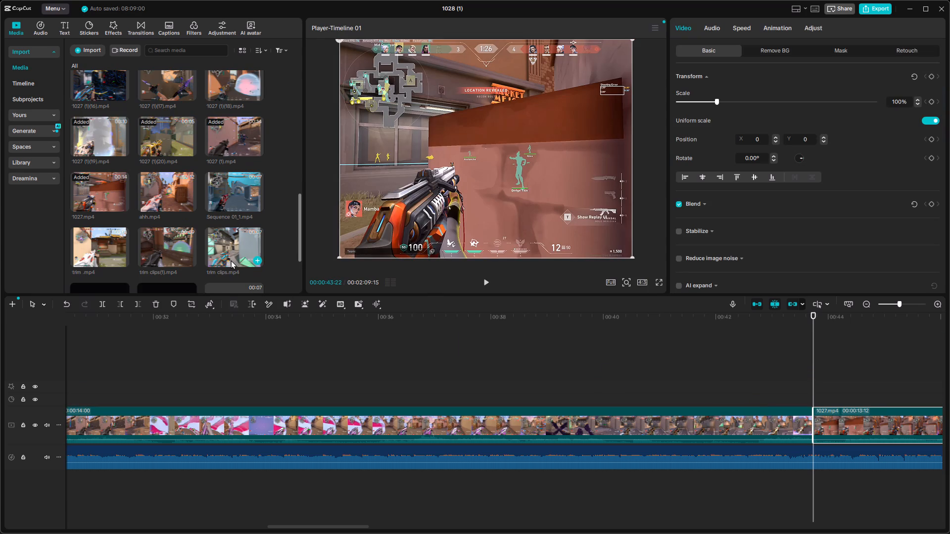
pyautogui.click(227, 194)
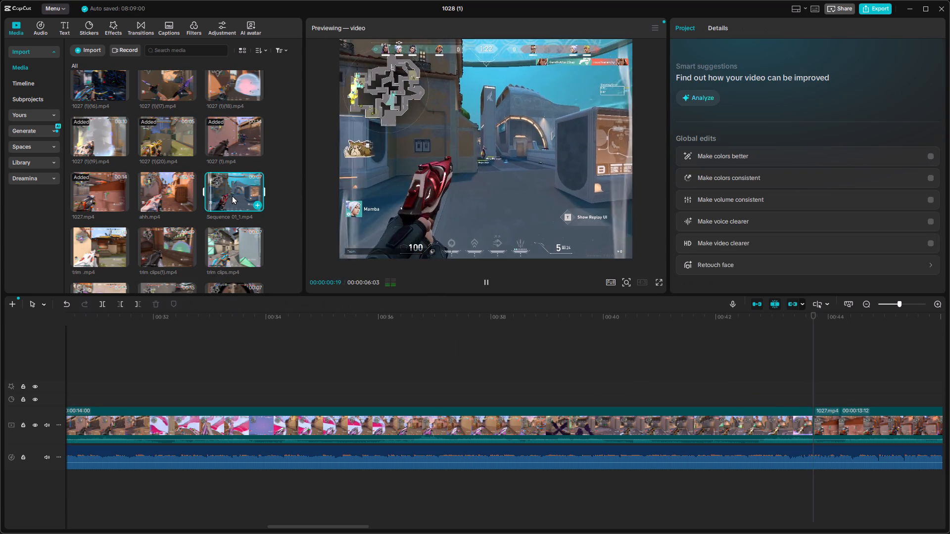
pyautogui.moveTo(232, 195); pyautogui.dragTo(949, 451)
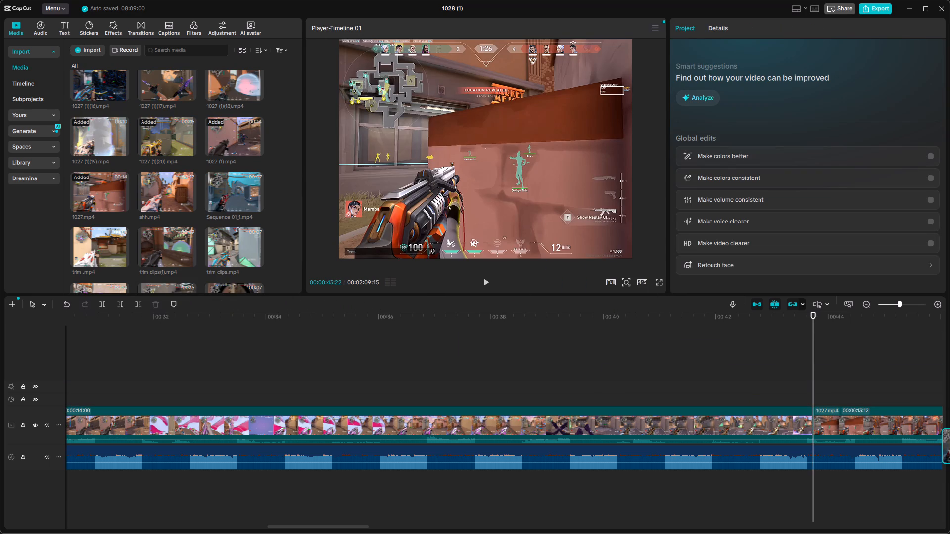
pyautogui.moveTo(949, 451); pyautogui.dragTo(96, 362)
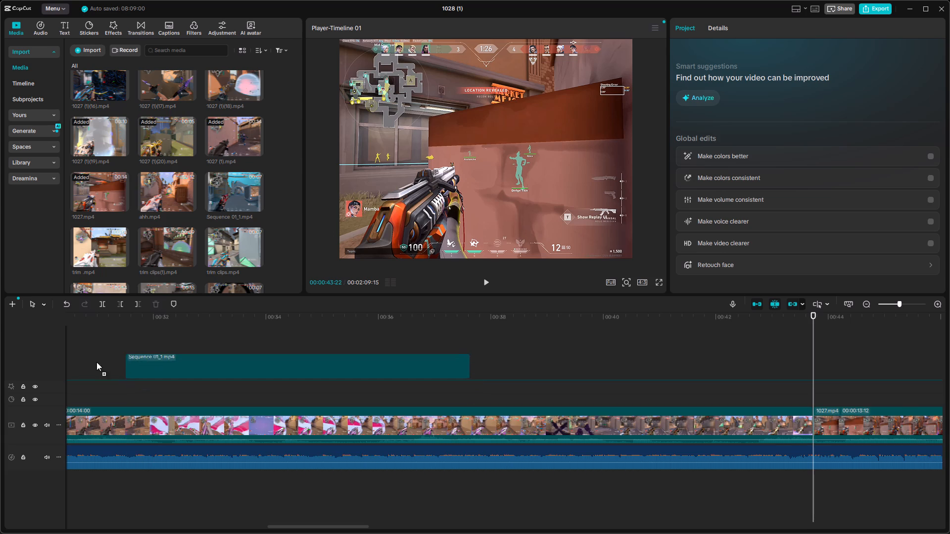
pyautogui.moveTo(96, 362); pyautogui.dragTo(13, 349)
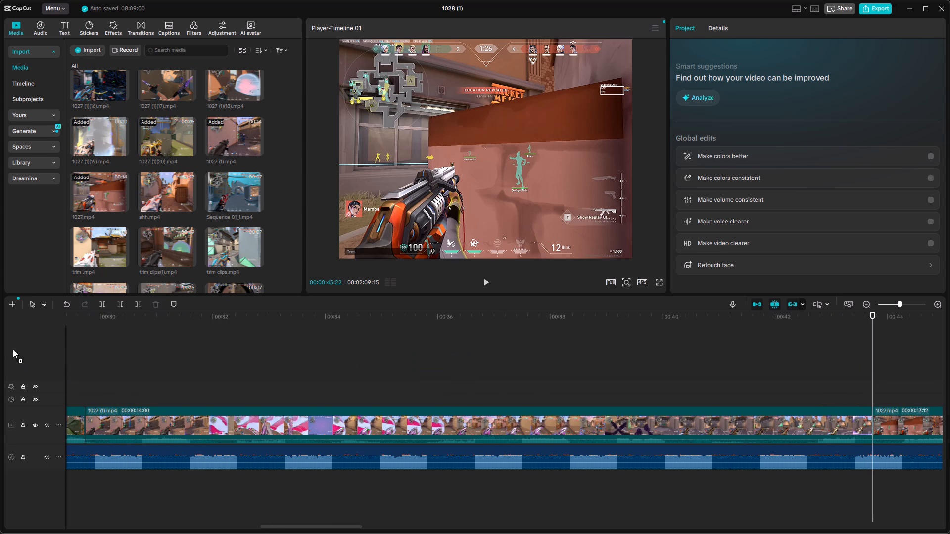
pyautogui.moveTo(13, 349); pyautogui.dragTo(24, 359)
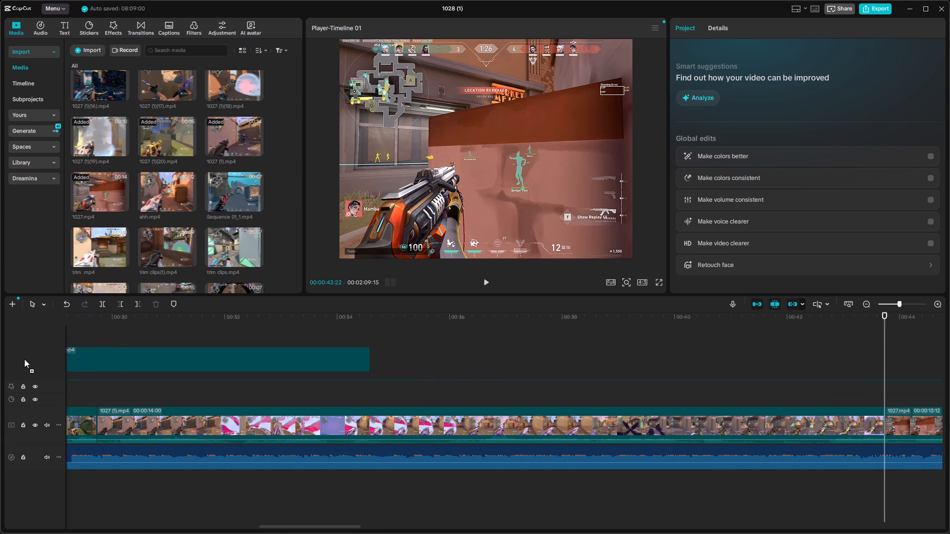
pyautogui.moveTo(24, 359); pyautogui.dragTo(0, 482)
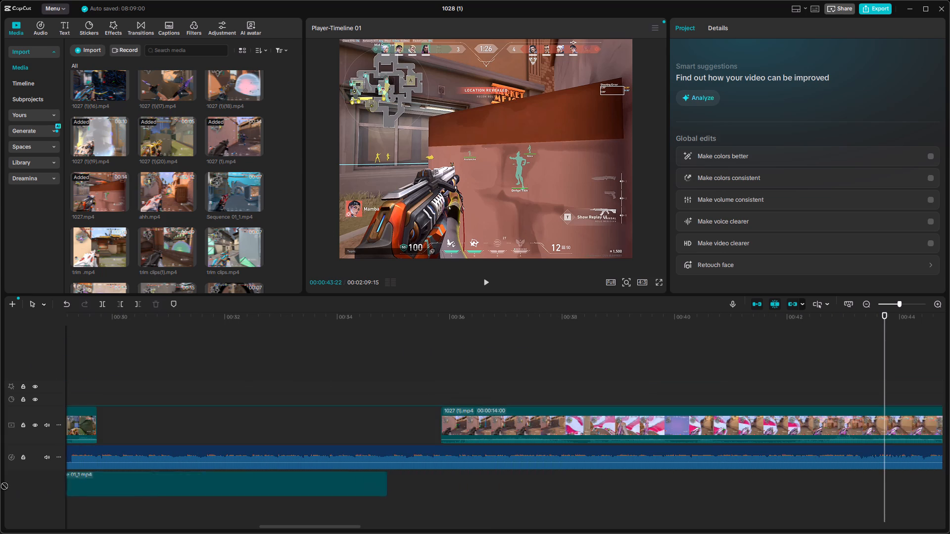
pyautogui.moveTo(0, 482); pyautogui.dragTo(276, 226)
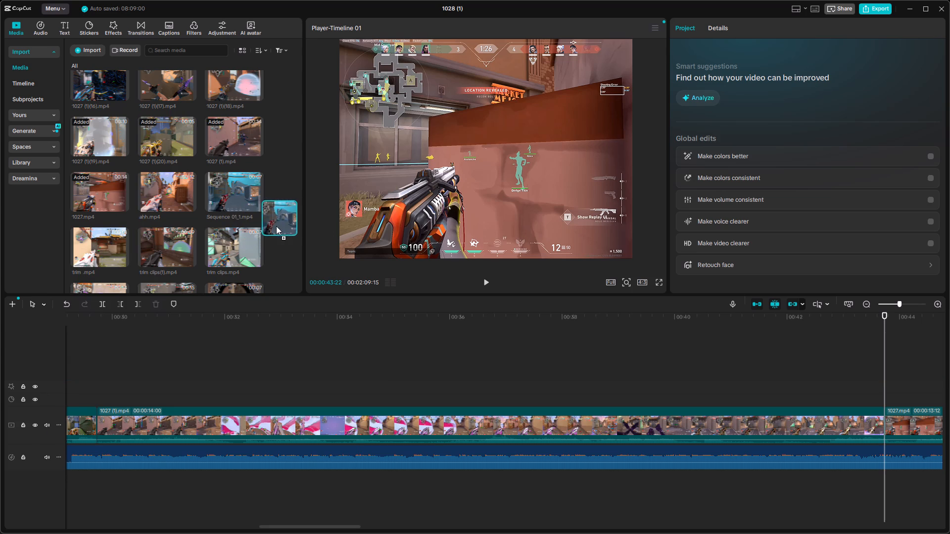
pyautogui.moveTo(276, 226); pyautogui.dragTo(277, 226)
# Bring the playhead to the end of 1022.mp4 at 00:00:15:04 and insert Sequence 01_1.mp4 there on the main track, before 1027 (1)(19).mp4.
pyautogui.moveTo(886, 317); pyautogui.dragTo(498, 356)
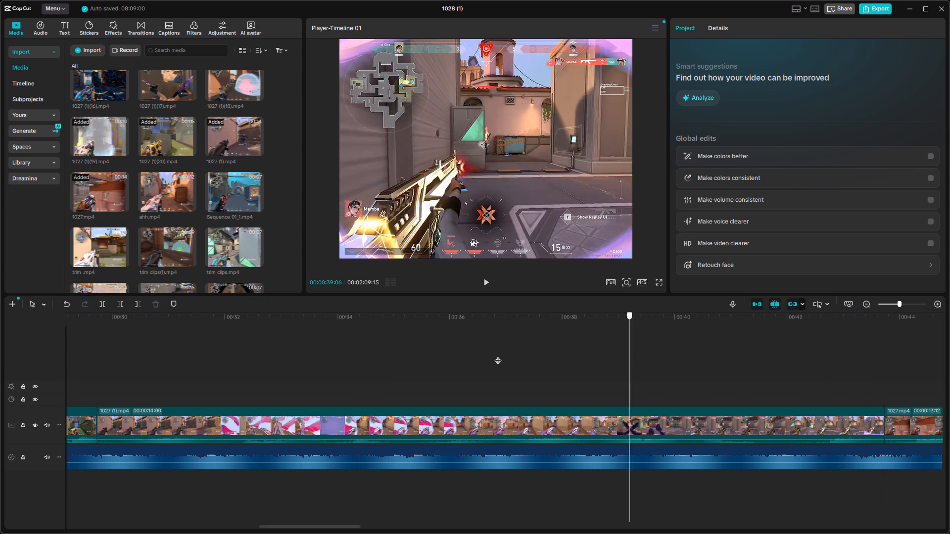
pyautogui.moveTo(498, 356); pyautogui.dragTo(287, 396)
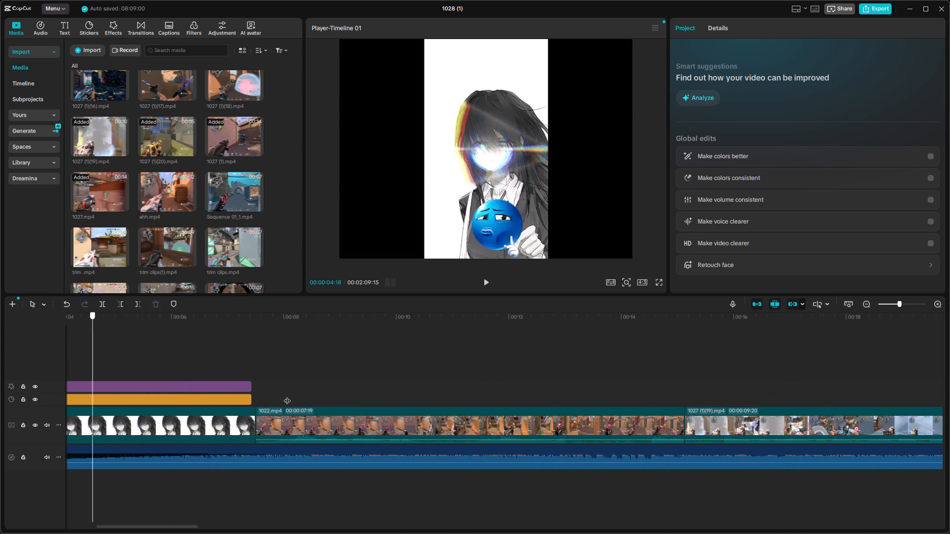
pyautogui.moveTo(287, 396); pyautogui.dragTo(700, 425)
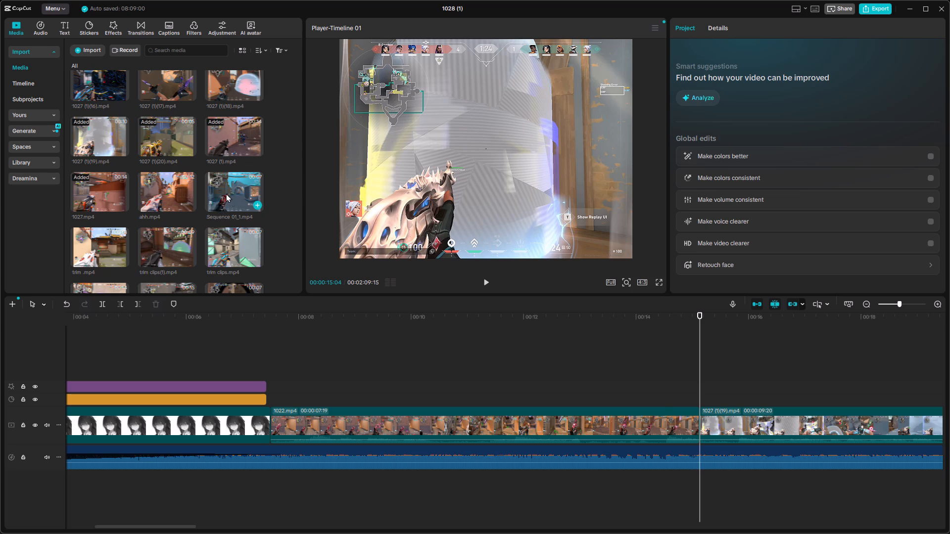
pyautogui.moveTo(226, 193); pyautogui.dragTo(712, 417)
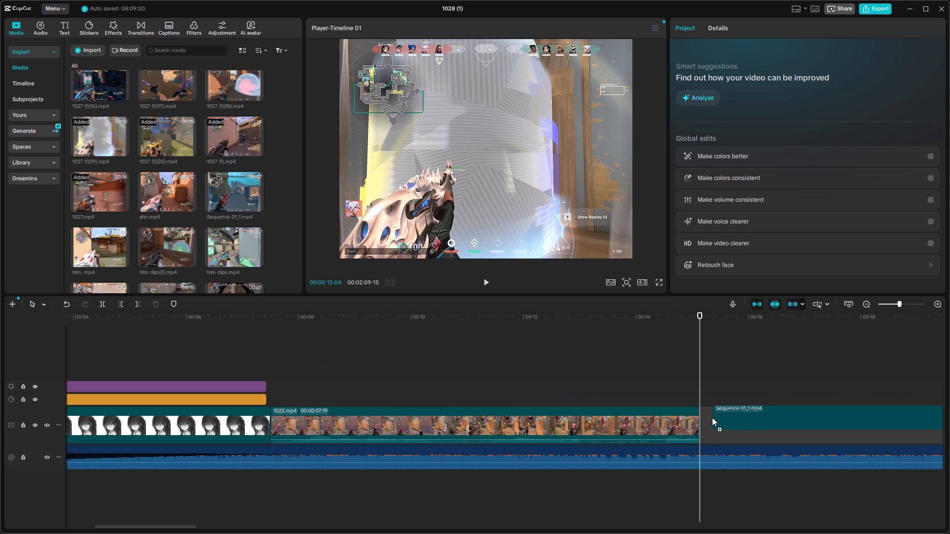
pyautogui.moveTo(712, 417); pyautogui.dragTo(700, 422)
# Scrub through Sequence 01_1.mp4 and 1027 (1)(19).mp4, and return the playhead to the cut between them at 00:00:21:08.
pyautogui.moveTo(697, 315); pyautogui.dragTo(772, 324)
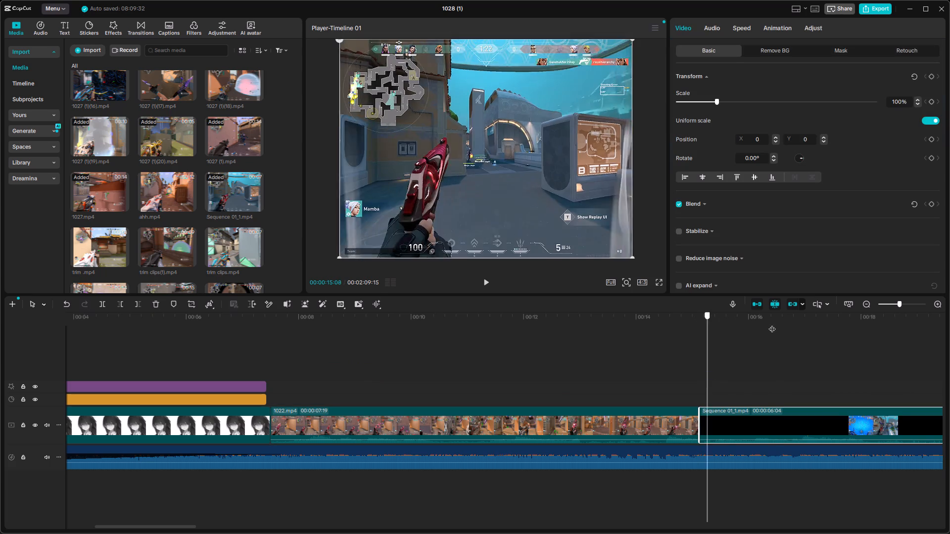
pyautogui.moveTo(772, 324); pyautogui.dragTo(877, 349)
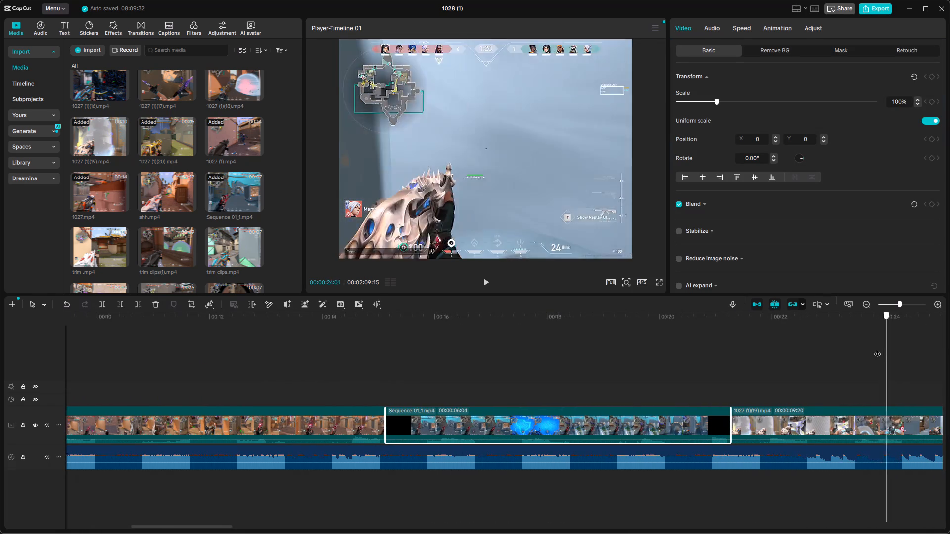
pyautogui.moveTo(877, 349); pyautogui.dragTo(723, 345)
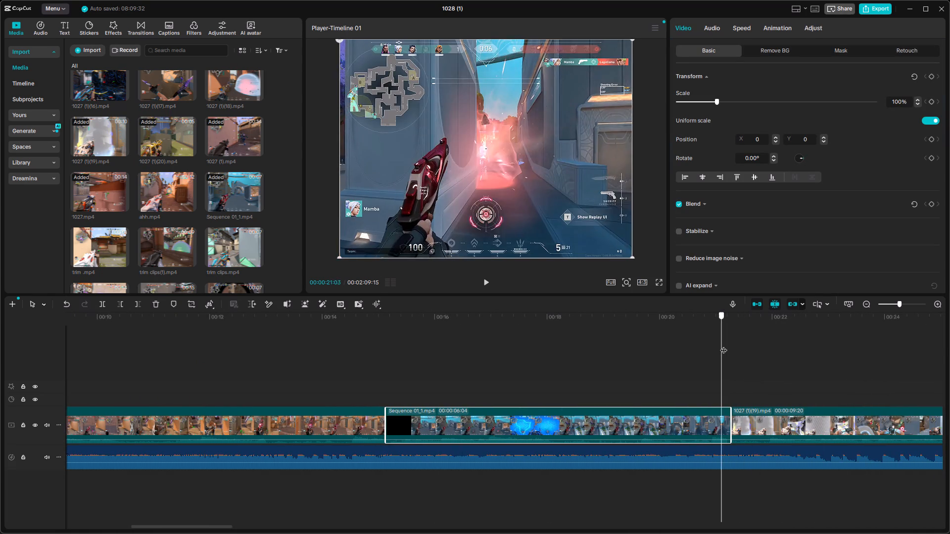
pyautogui.moveTo(723, 345); pyautogui.dragTo(949, 359)
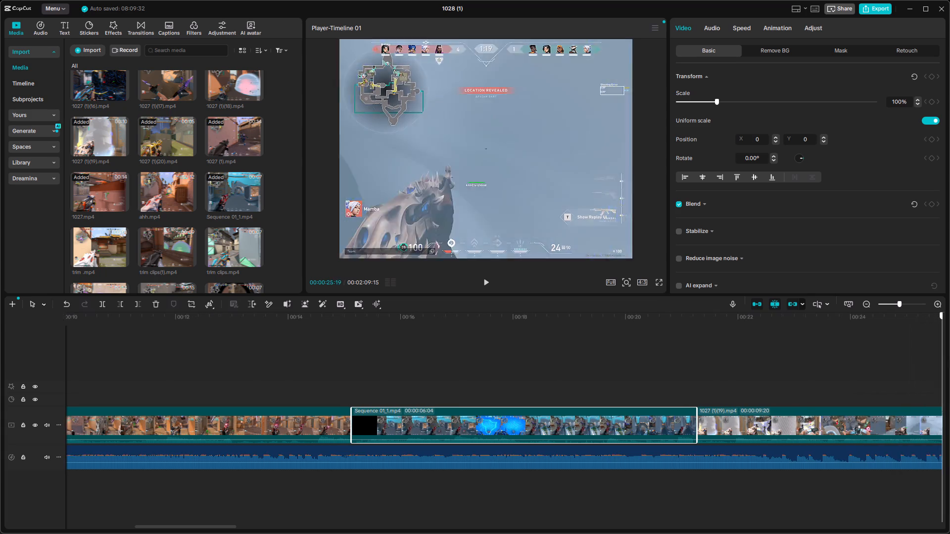
pyautogui.moveTo(949, 359); pyautogui.dragTo(465, 373)
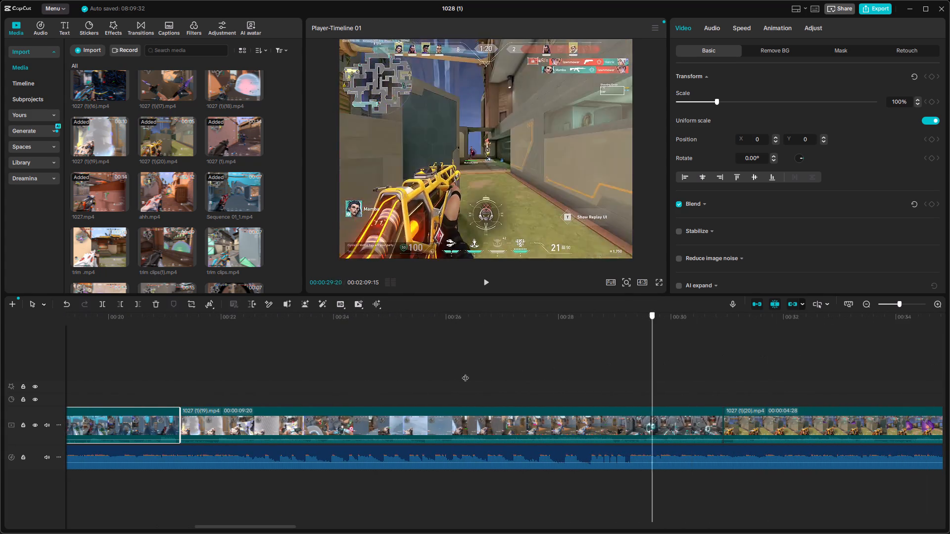
pyautogui.moveTo(465, 373); pyautogui.dragTo(70, 356)
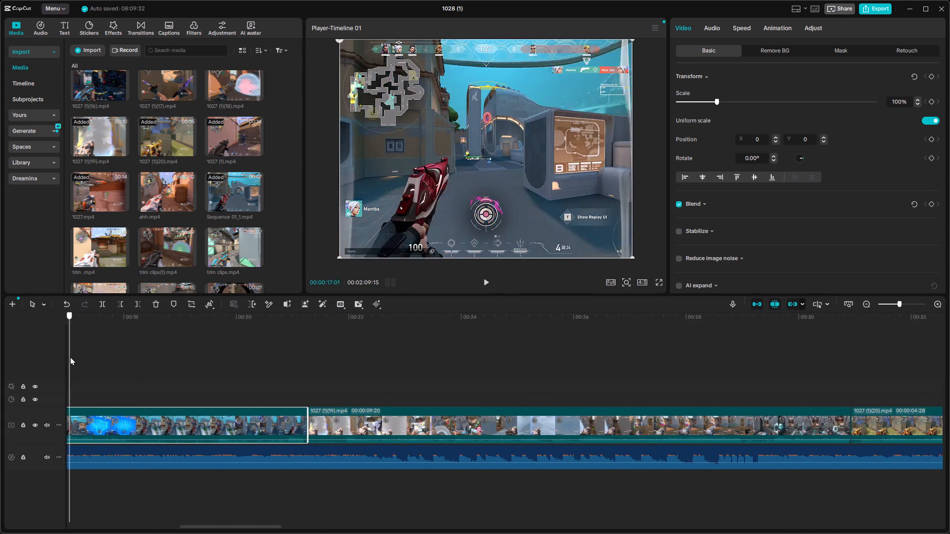
pyautogui.moveTo(70, 356); pyautogui.dragTo(533, 372)
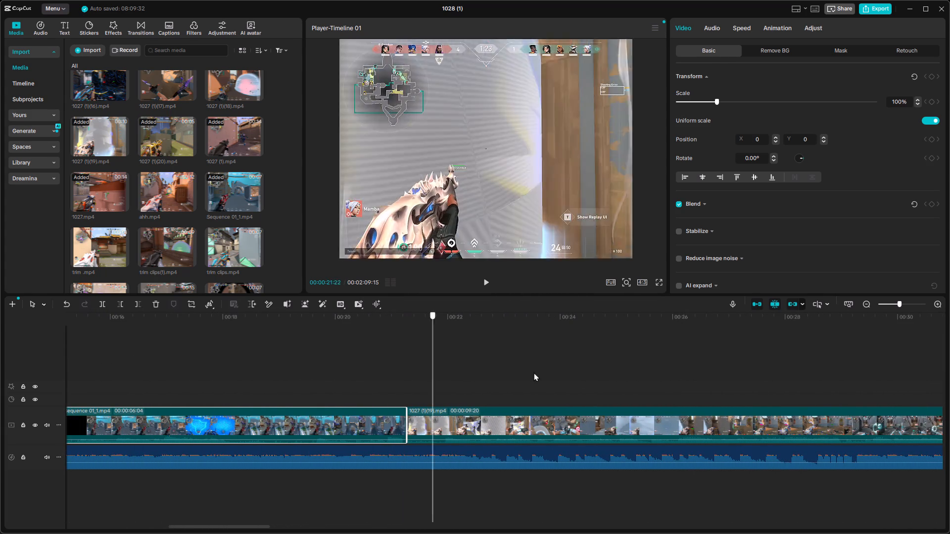
pyautogui.moveTo(533, 372); pyautogui.dragTo(775, 383)
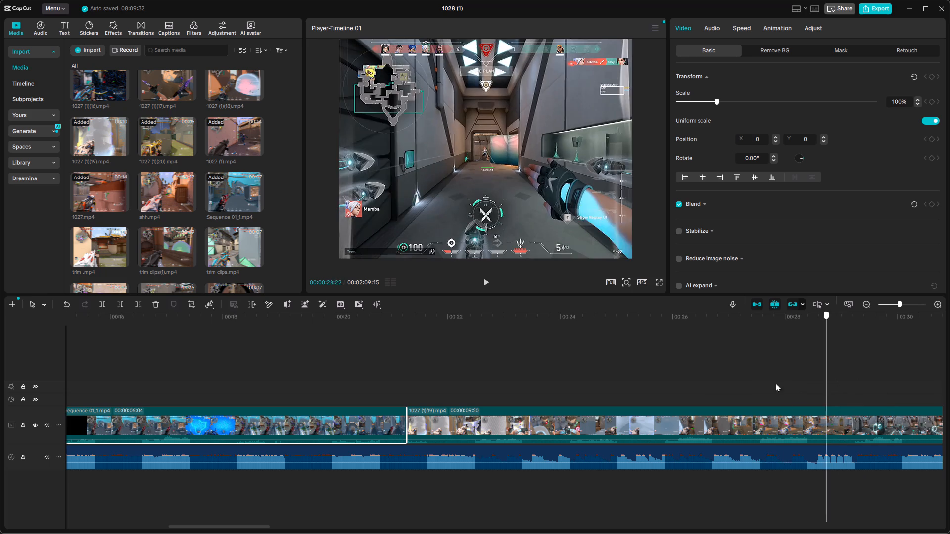
pyautogui.moveTo(775, 383); pyautogui.dragTo(616, 382)
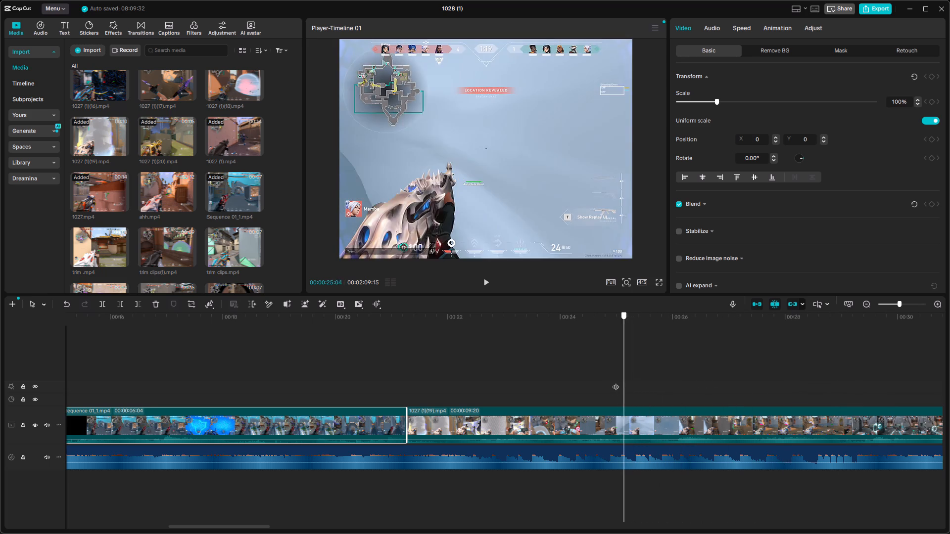
pyautogui.moveTo(616, 382); pyautogui.dragTo(396, 377)
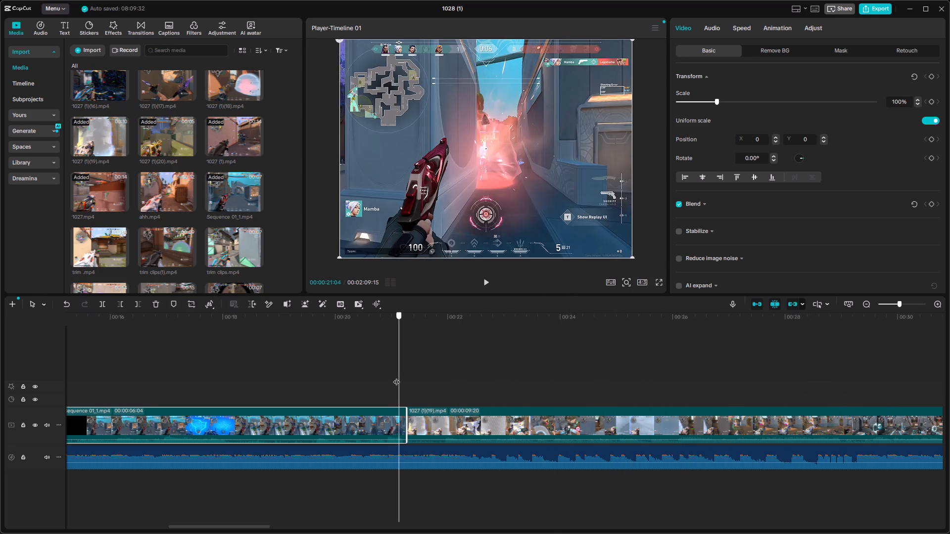
pyautogui.moveTo(396, 377); pyautogui.dragTo(405, 377)
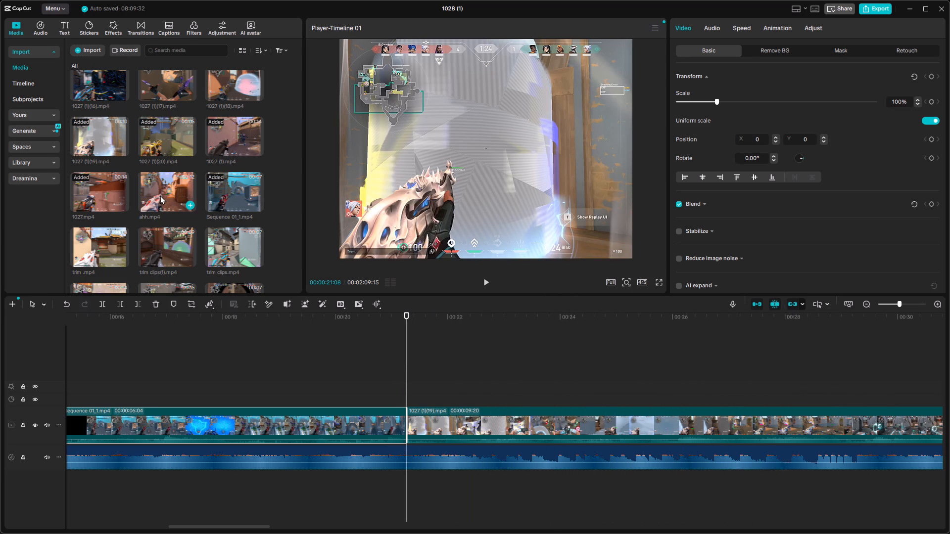
# Add 1027 (1)(12).mp4 from the imported media and place it on the main track between 1022.mp4 and Sequence 01_1.mp4.
pyautogui.scroll(-2, 160, 195)
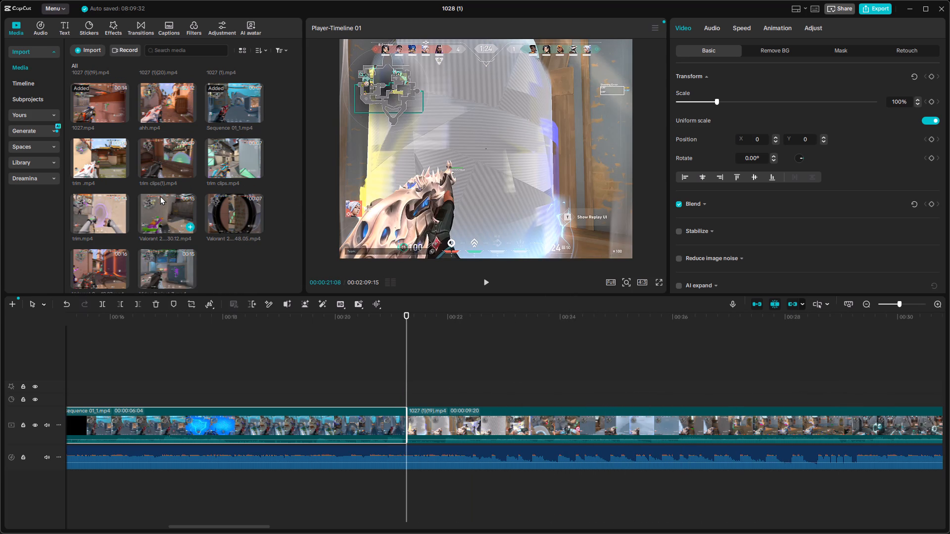
pyautogui.scroll(2, 160, 196)
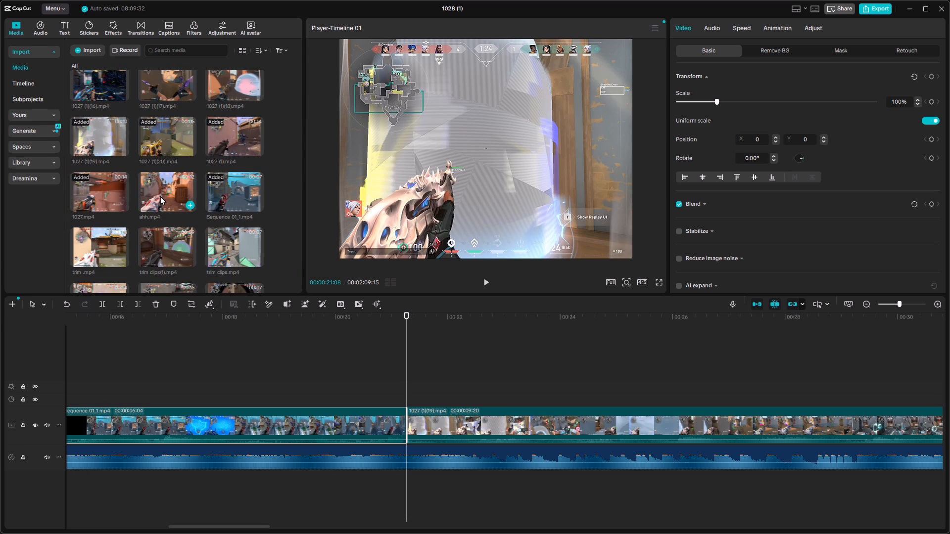
pyautogui.scroll(1, 133, 178)
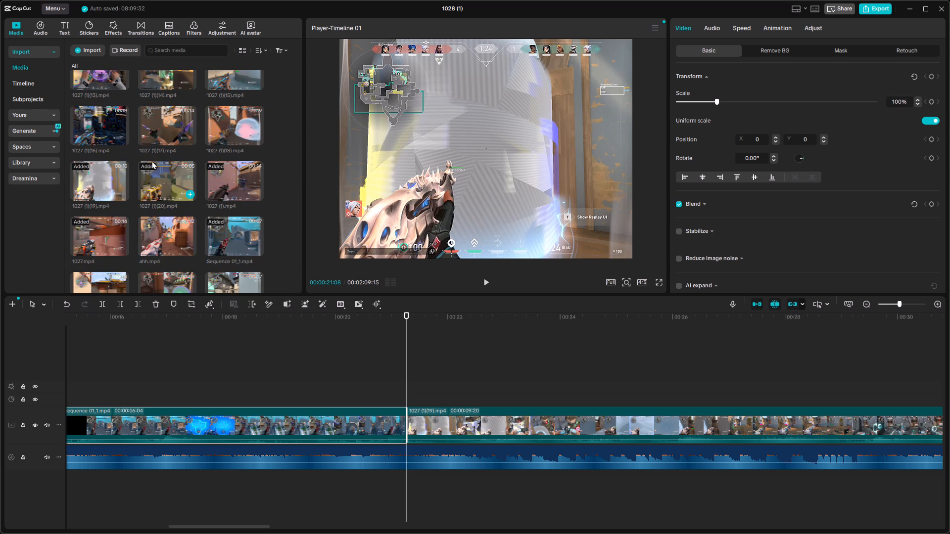
pyautogui.scroll(4, 151, 161)
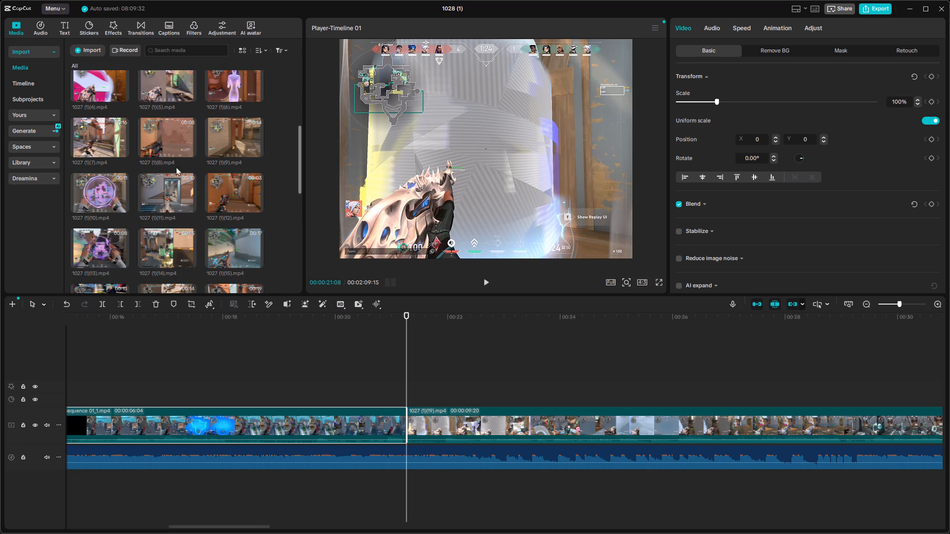
pyautogui.moveTo(231, 194); pyautogui.dragTo(409, 430)
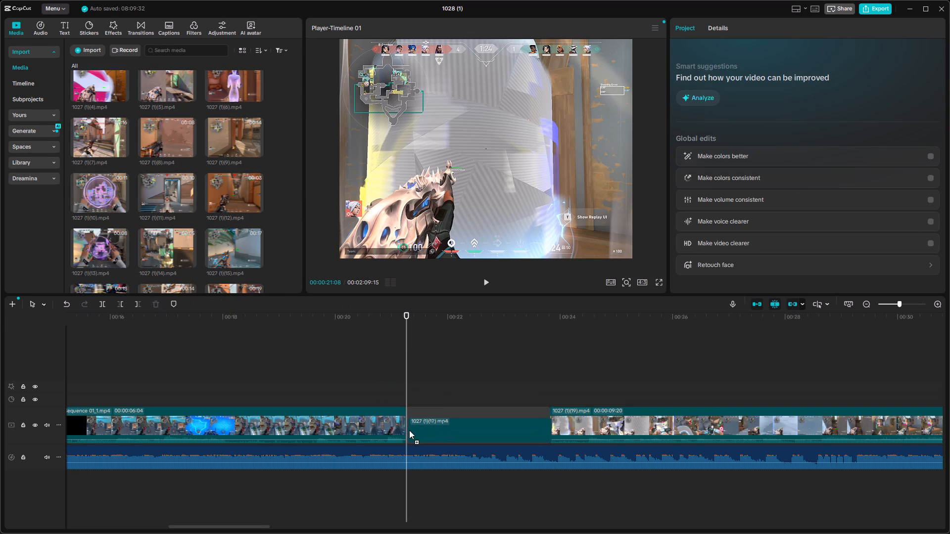
pyautogui.moveTo(409, 430); pyautogui.dragTo(78, 392)
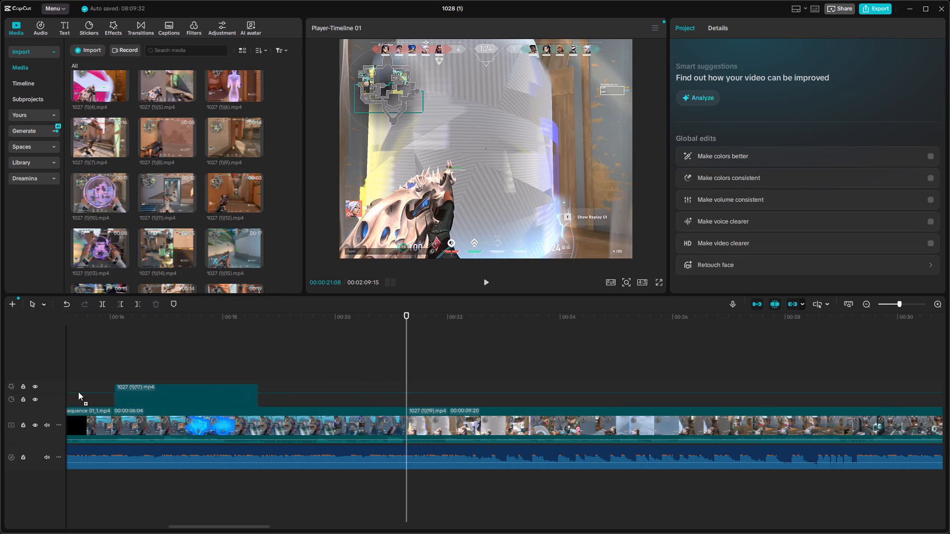
pyautogui.moveTo(78, 392); pyautogui.dragTo(115, 378)
pyautogui.scroll(3, 118, 379)
pyautogui.moveTo(405, 313); pyautogui.dragTo(175, 336)
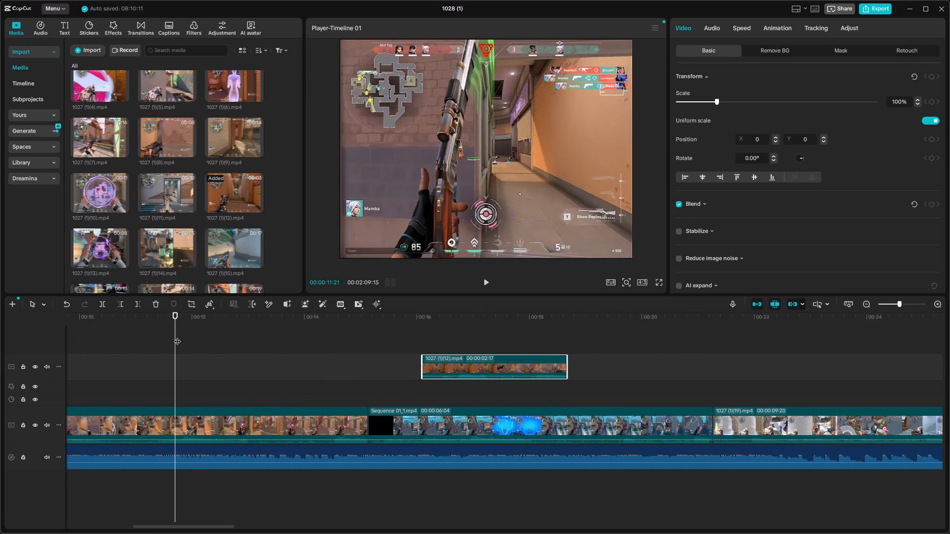
pyautogui.moveTo(469, 369); pyautogui.dragTo(359, 418)
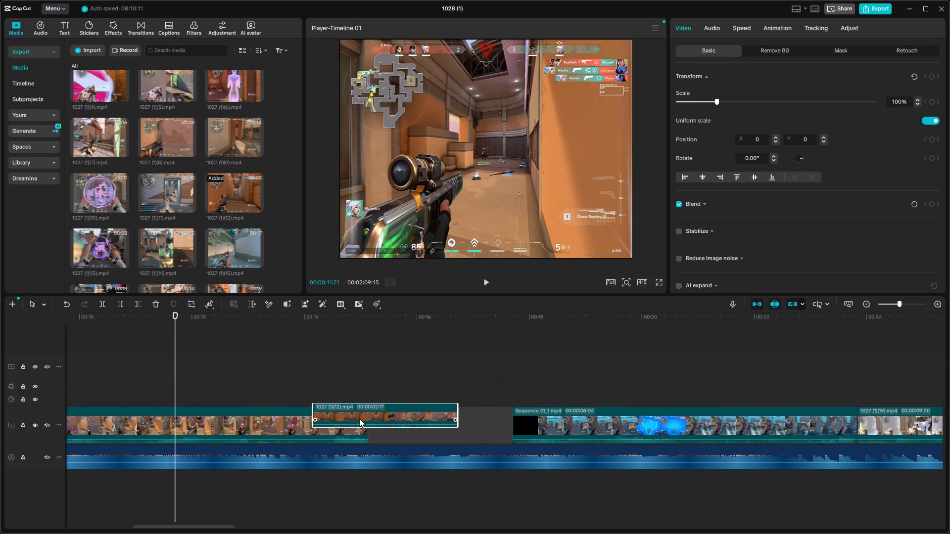
pyautogui.moveTo(359, 418); pyautogui.dragTo(373, 422)
# Review the edited sequence by scrubbing from 1022.mp4 and playing from 1027 (1)(12).mp4 through the end of 1027.mp4.
pyautogui.moveTo(176, 320); pyautogui.dragTo(416, 344)
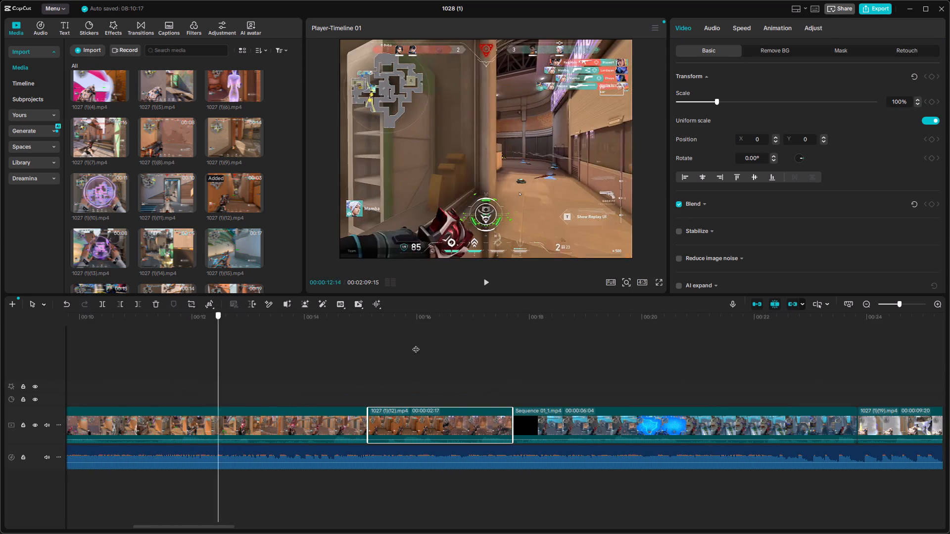
pyautogui.moveTo(416, 344); pyautogui.dragTo(505, 358)
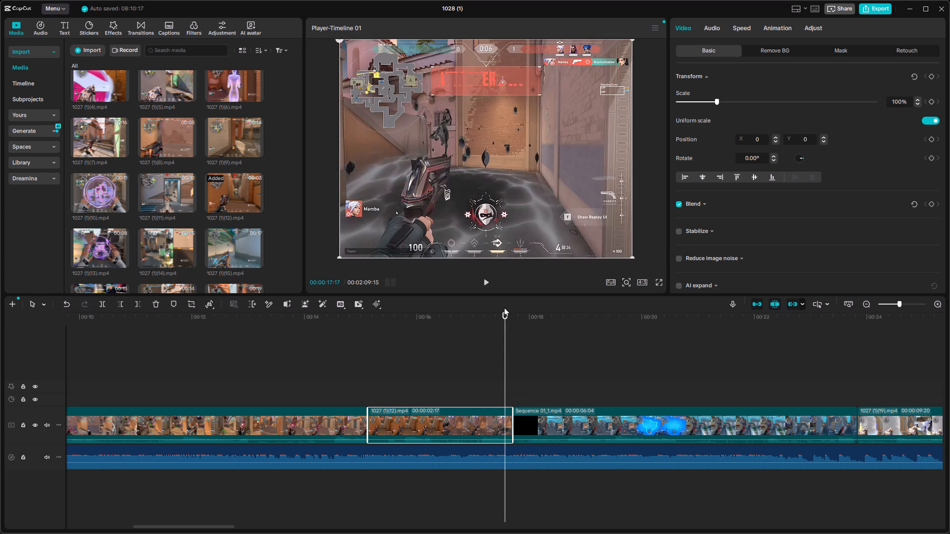
pyautogui.click(485, 286)
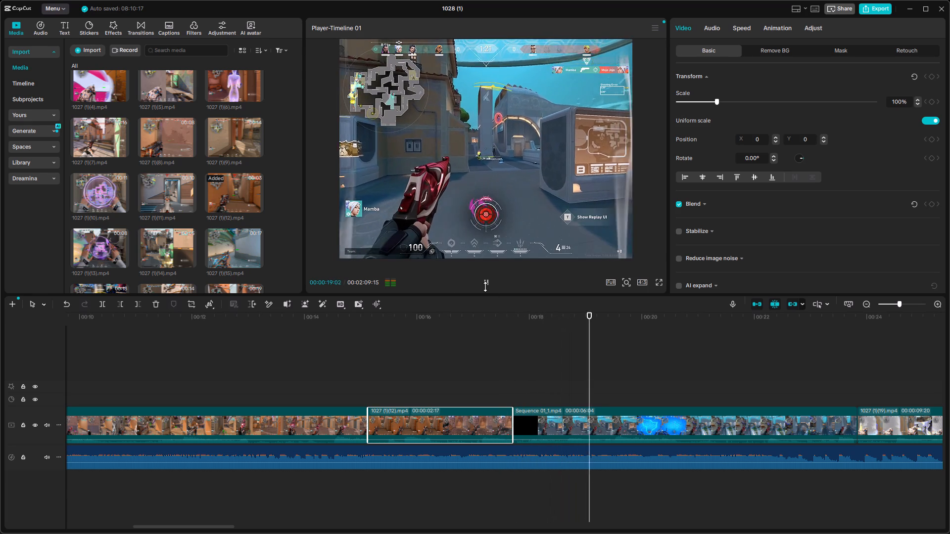
pyautogui.moveTo(619, 316); pyautogui.dragTo(439, 327)
pyautogui.click(481, 280)
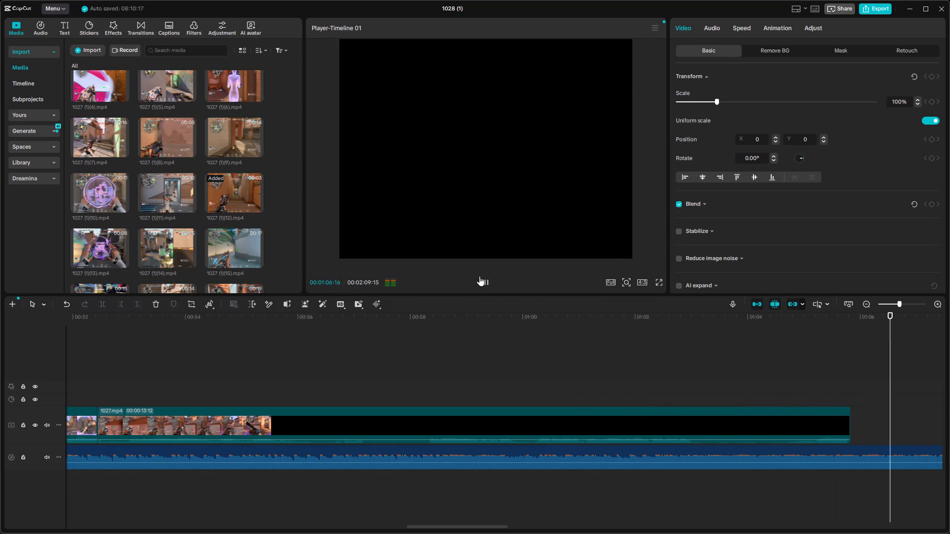
# Preview 1027 (1)(16).mp4 from the imported media and review 1027 (1)(20).mp4, 1027 (1).mp4 and 1027.mp4 by scrubbing the timeline.
pyautogui.moveTo(208, 318); pyautogui.dragTo(209, 367)
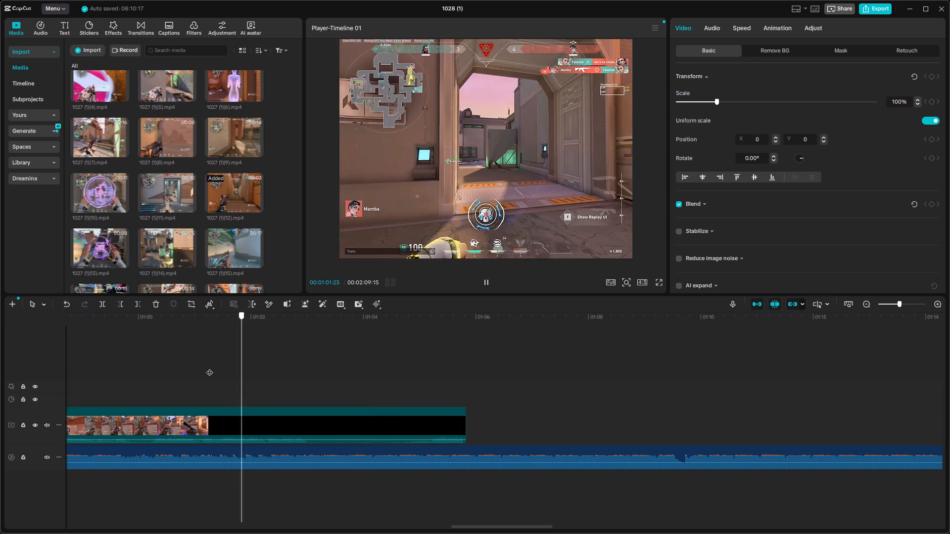
pyautogui.moveTo(209, 367); pyautogui.dragTo(207, 366)
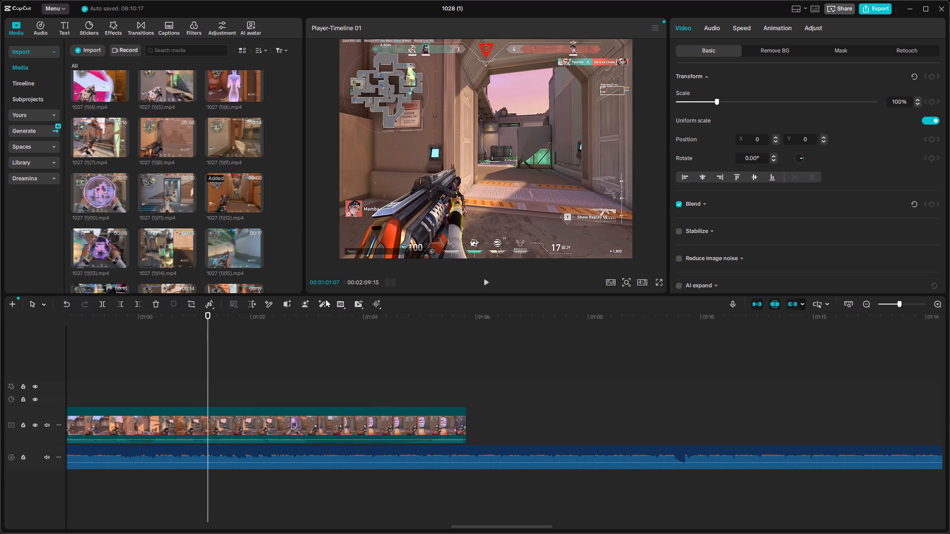
pyautogui.scroll(-4, 178, 233)
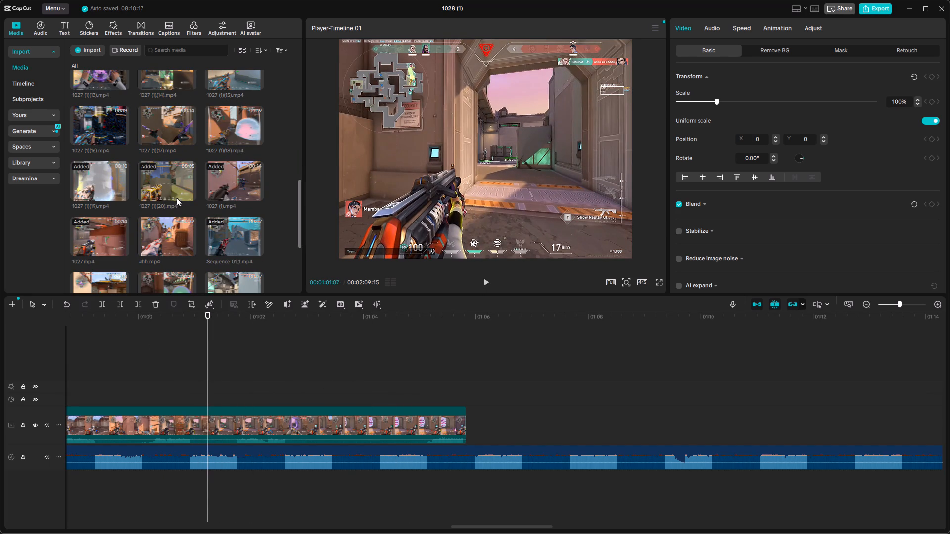
pyautogui.click(100, 131)
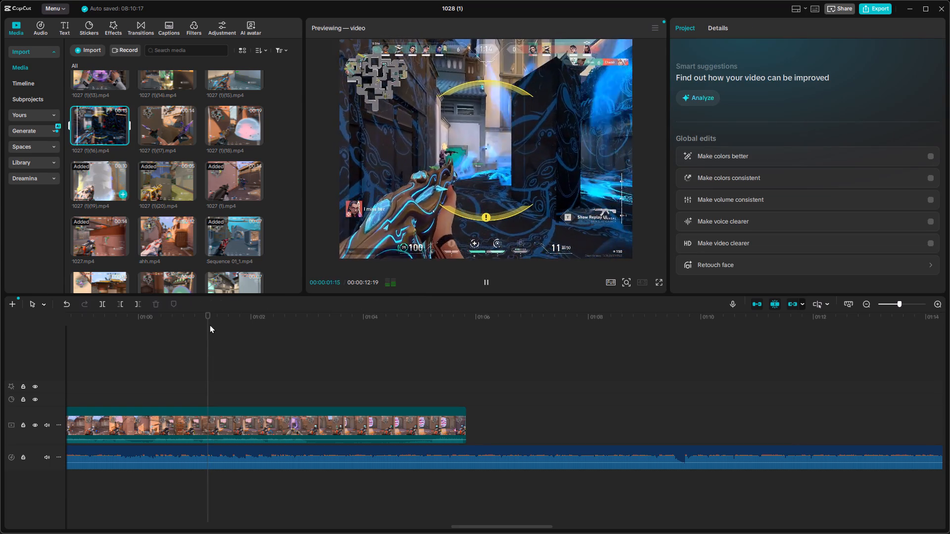
pyautogui.scroll(2, 209, 326)
pyautogui.moveTo(207, 316); pyautogui.dragTo(139, 322)
pyautogui.moveTo(208, 315); pyautogui.dragTo(201, 317)
pyautogui.moveTo(213, 329); pyautogui.dragTo(187, 332)
pyautogui.moveTo(209, 317); pyautogui.dragTo(72, 326)
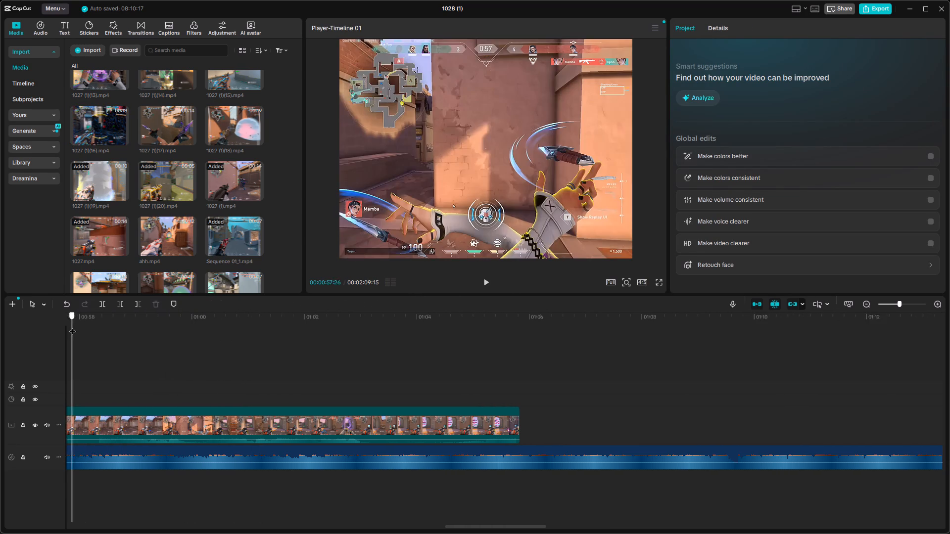
pyautogui.moveTo(72, 326); pyautogui.dragTo(172, 340)
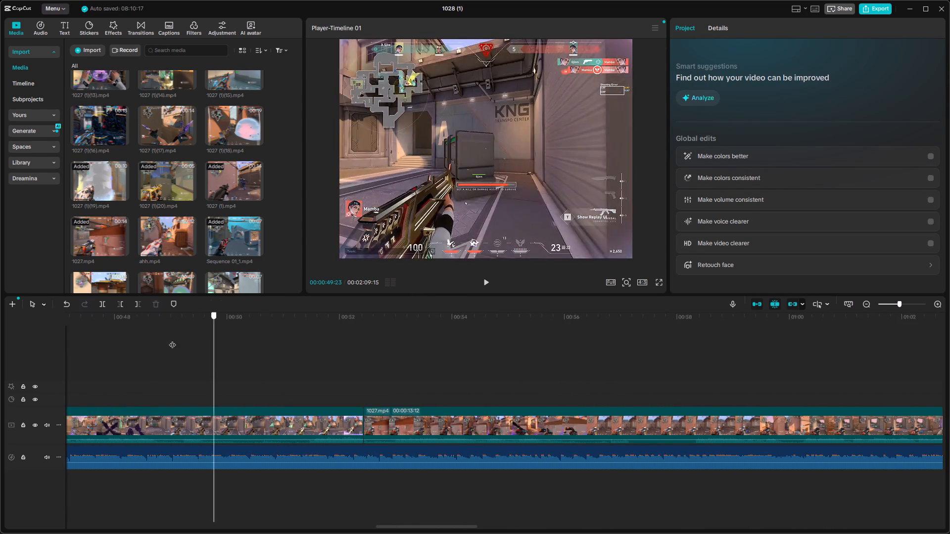
pyautogui.moveTo(172, 340); pyautogui.dragTo(261, 355)
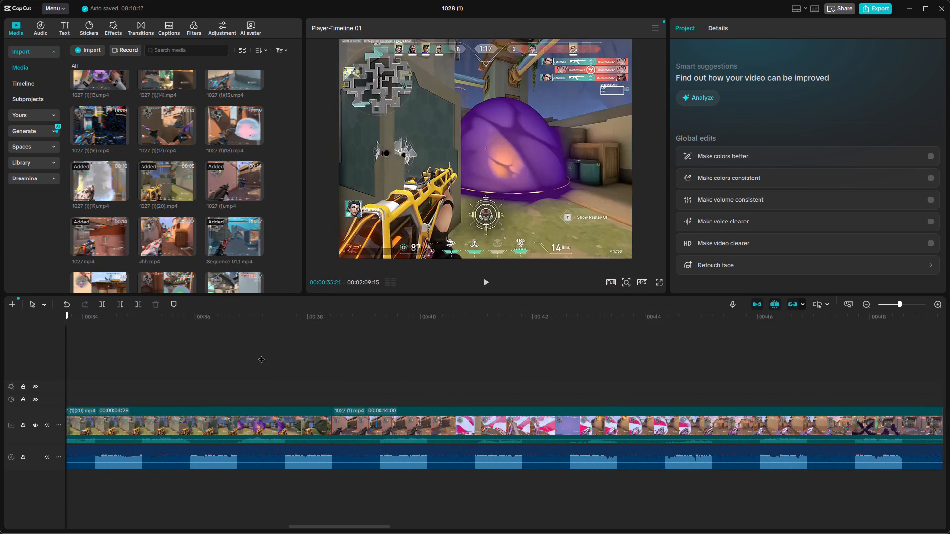
pyautogui.moveTo(261, 355); pyautogui.dragTo(598, 376)
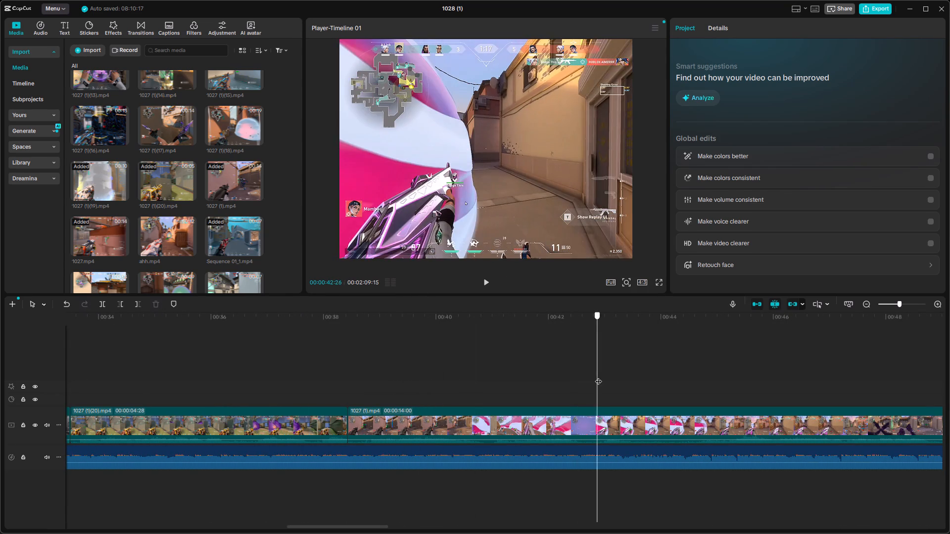
pyautogui.moveTo(598, 376); pyautogui.dragTo(848, 394)
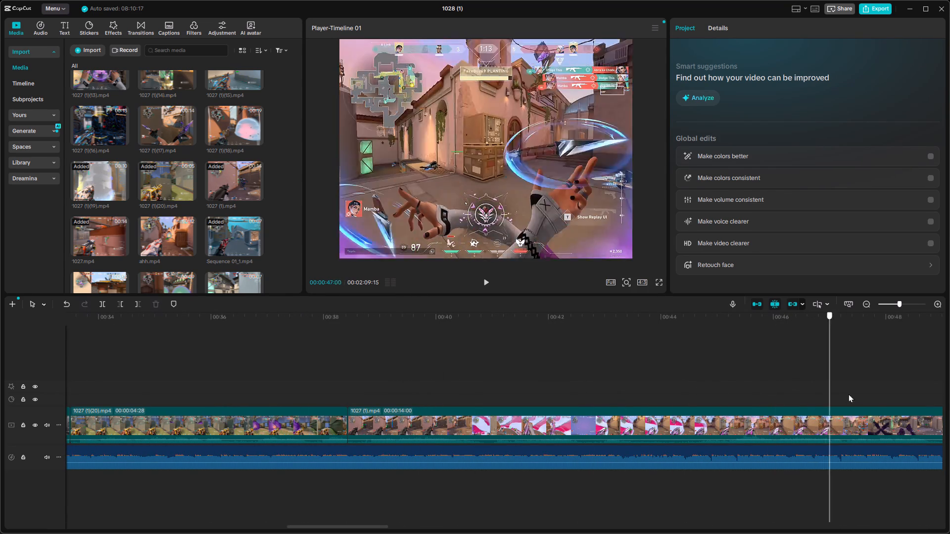
pyautogui.moveTo(848, 394); pyautogui.dragTo(949, 406)
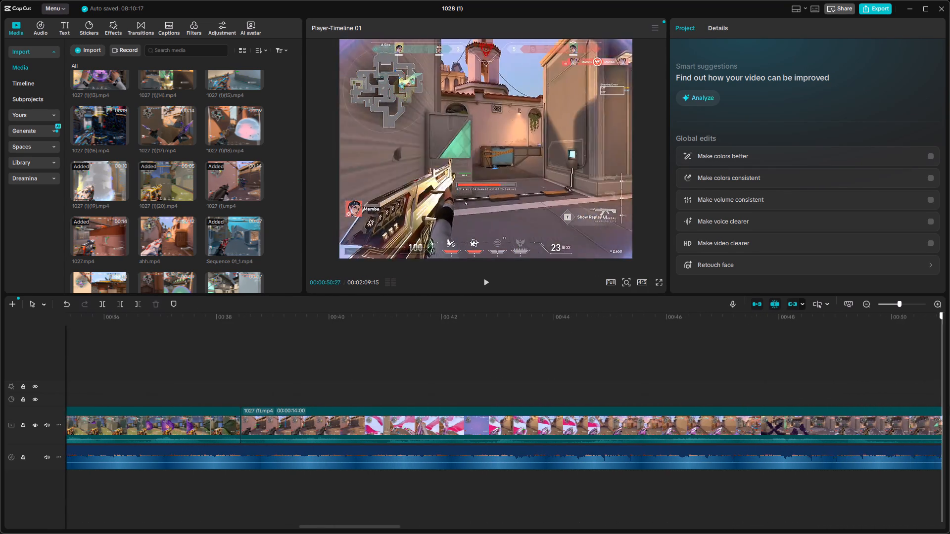
pyautogui.moveTo(949, 406); pyautogui.dragTo(927, 406)
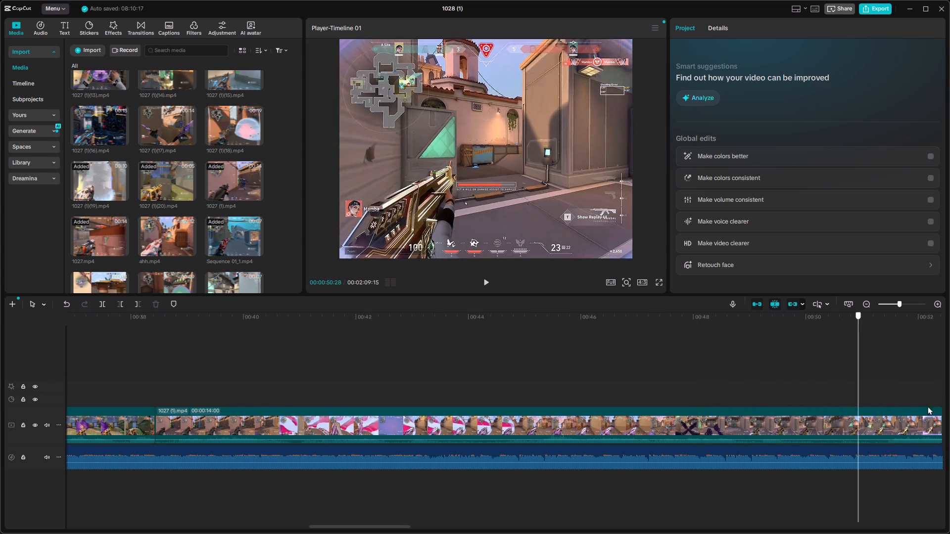
pyautogui.moveTo(927, 406); pyautogui.dragTo(949, 405)
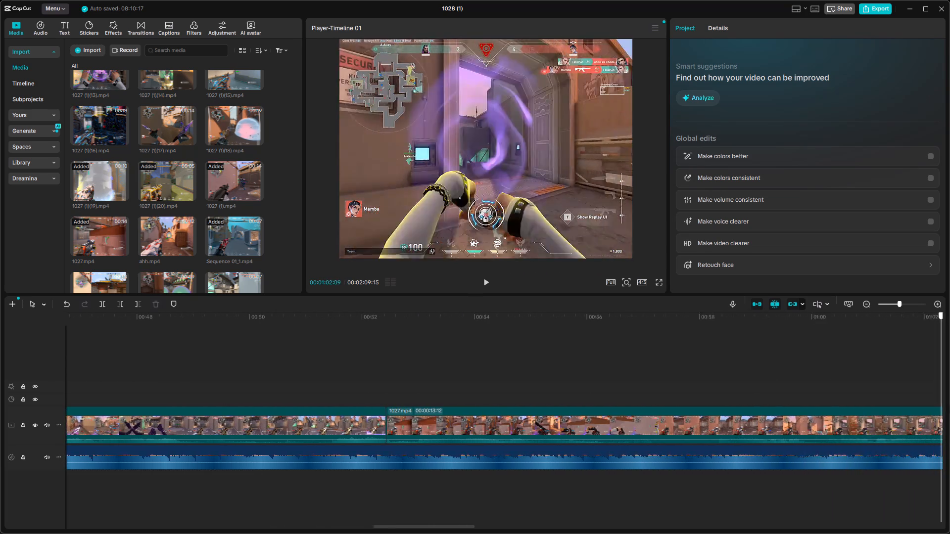
pyautogui.moveTo(949, 405); pyautogui.dragTo(649, 410)
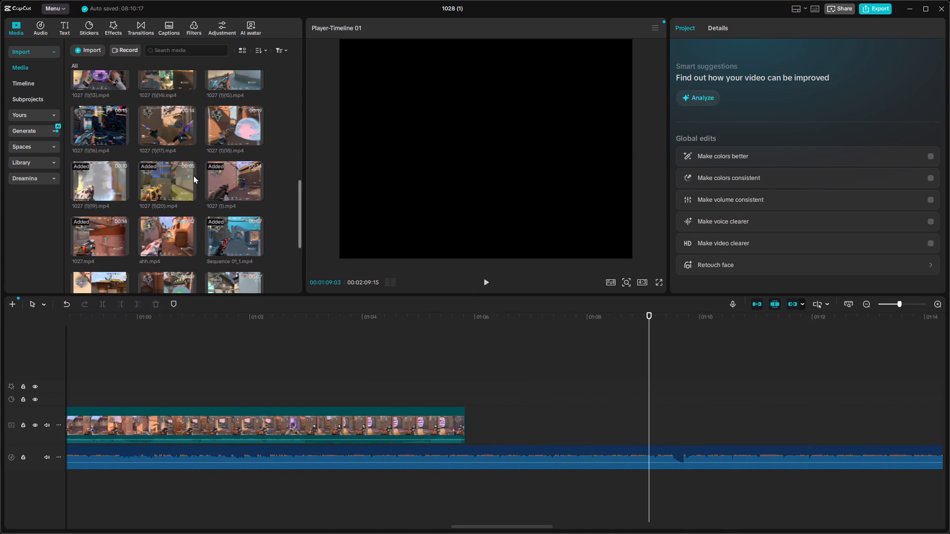
# Add 1027 (1)(15).mp4 to the main track directly after 1027.mp4 and scrub through its opening part.
pyautogui.scroll(2, 126, 169)
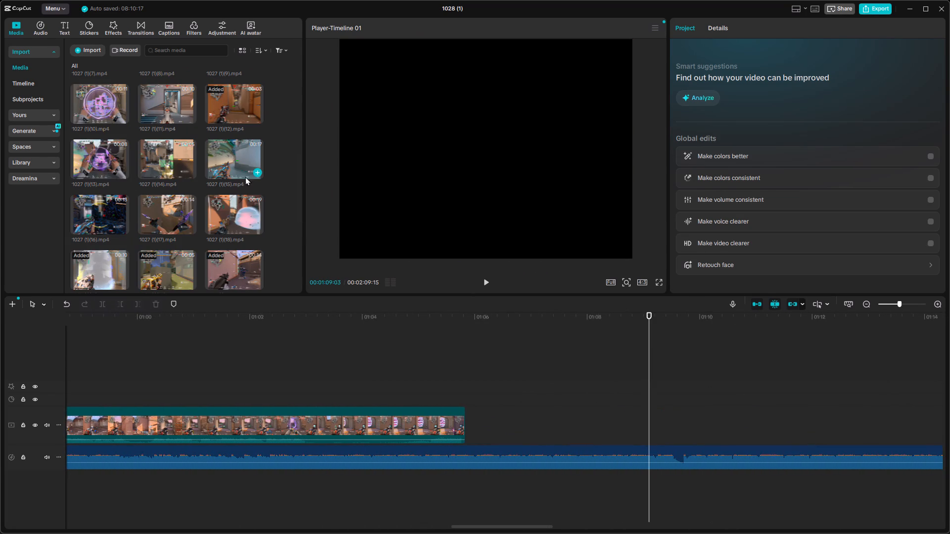
pyautogui.moveTo(233, 157); pyautogui.dragTo(462, 417)
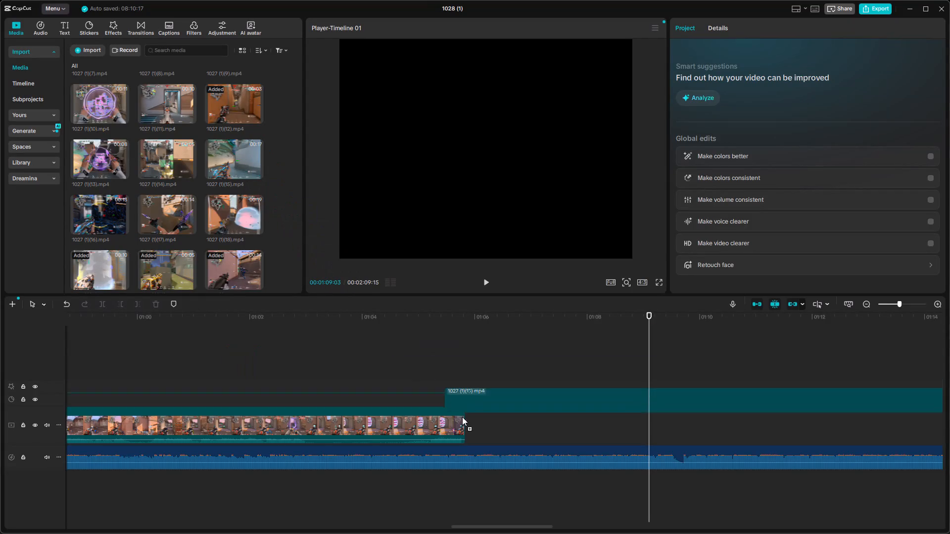
pyautogui.moveTo(462, 417); pyautogui.dragTo(477, 425)
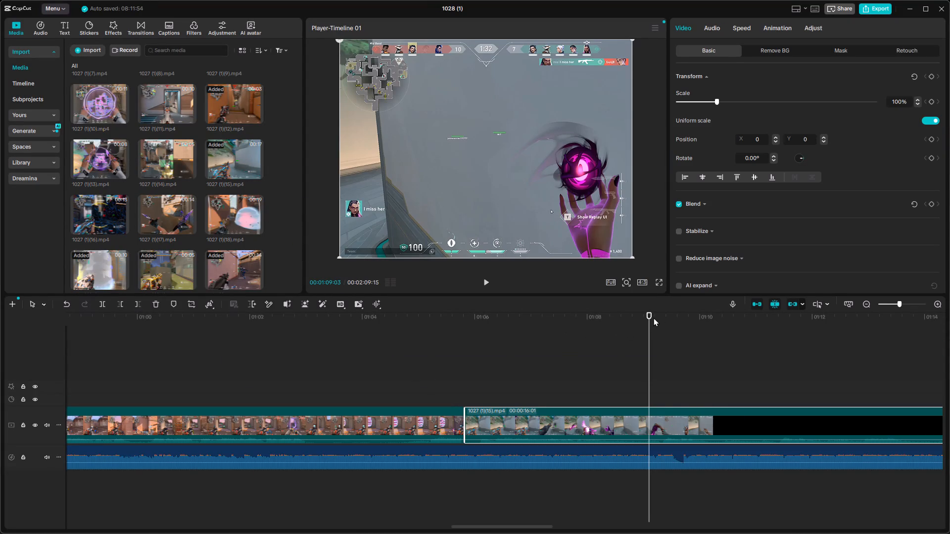
pyautogui.moveTo(642, 314); pyautogui.dragTo(882, 348)
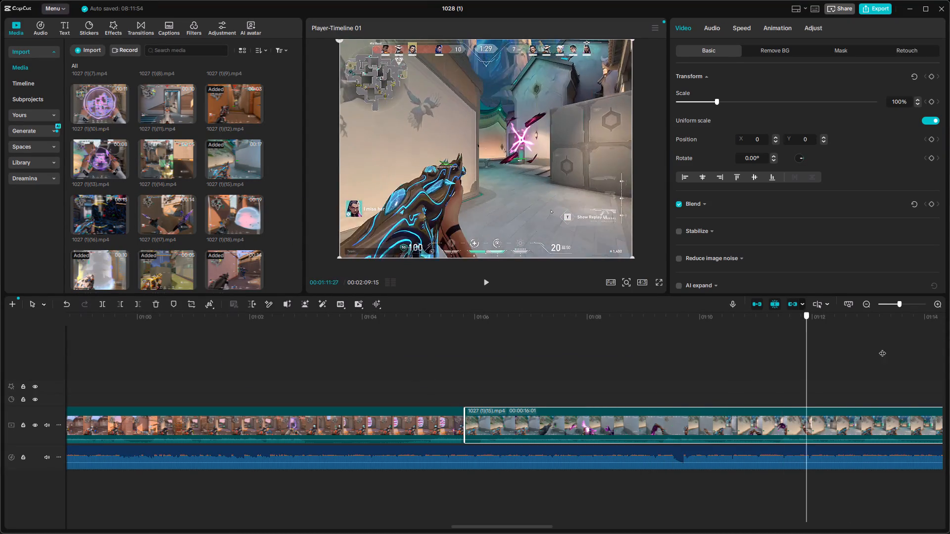
pyautogui.moveTo(882, 348); pyautogui.dragTo(729, 347)
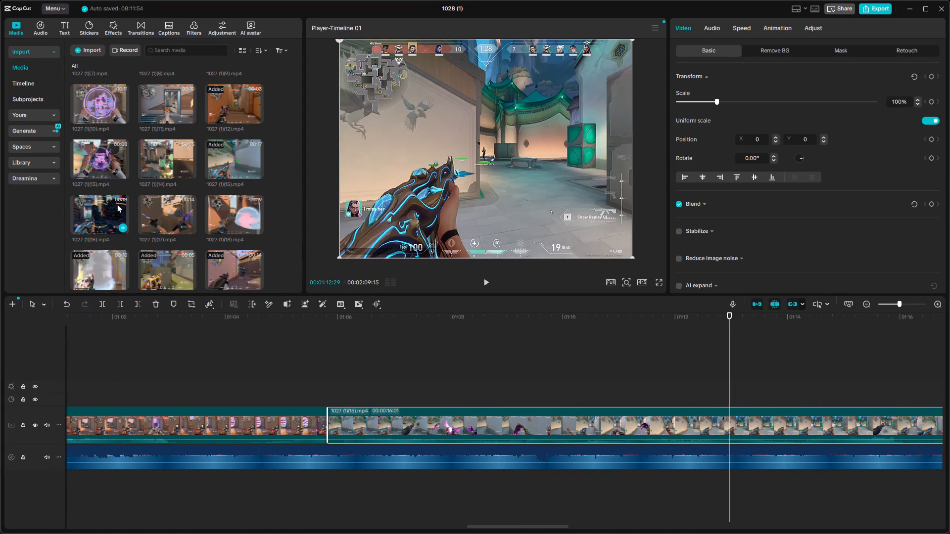
# Preview 1027 (1)(16).mp4 and insert it on the main track between 1027.mp4 and 1027 (1)(15).mp4, scrubbing through it to check.
pyautogui.click(101, 211)
pyautogui.moveTo(101, 211); pyautogui.dragTo(118, 248)
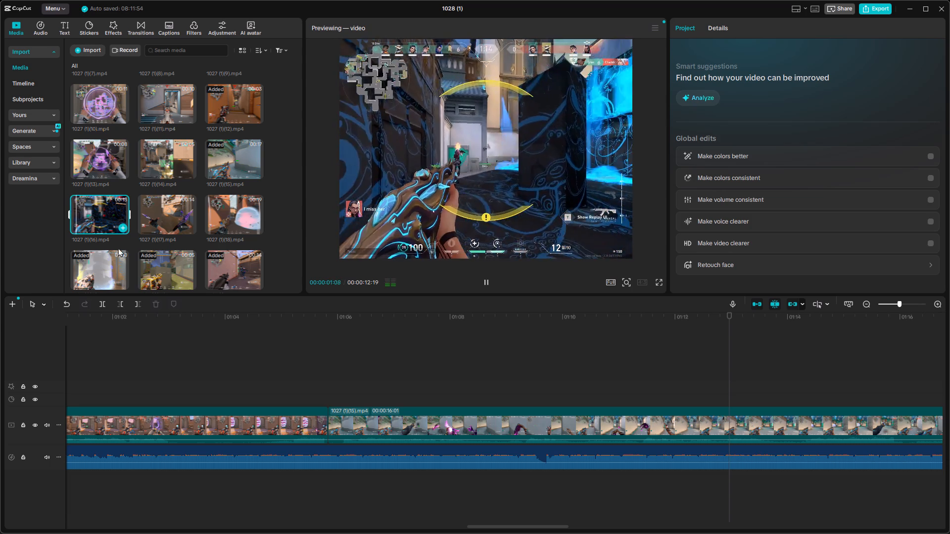
pyautogui.moveTo(118, 248); pyautogui.dragTo(327, 418)
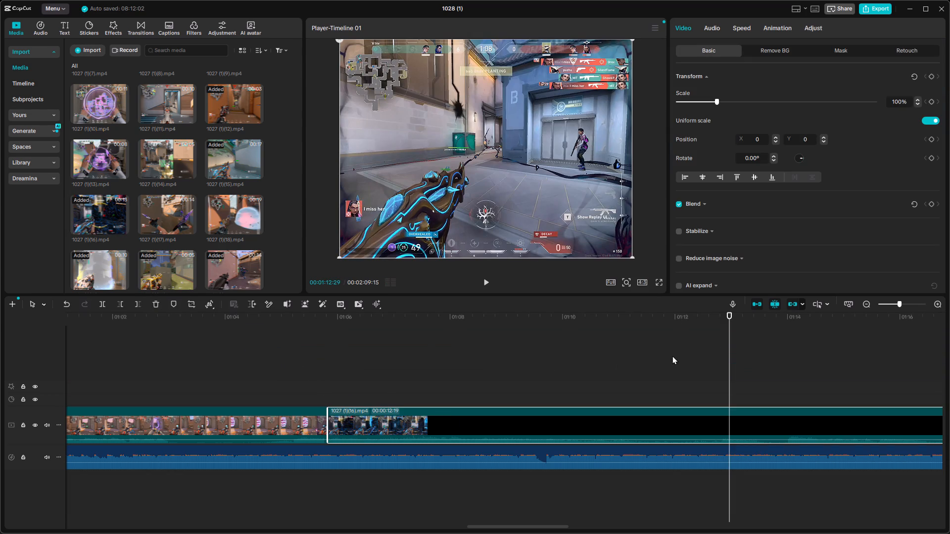
pyautogui.moveTo(730, 323); pyautogui.dragTo(785, 382)
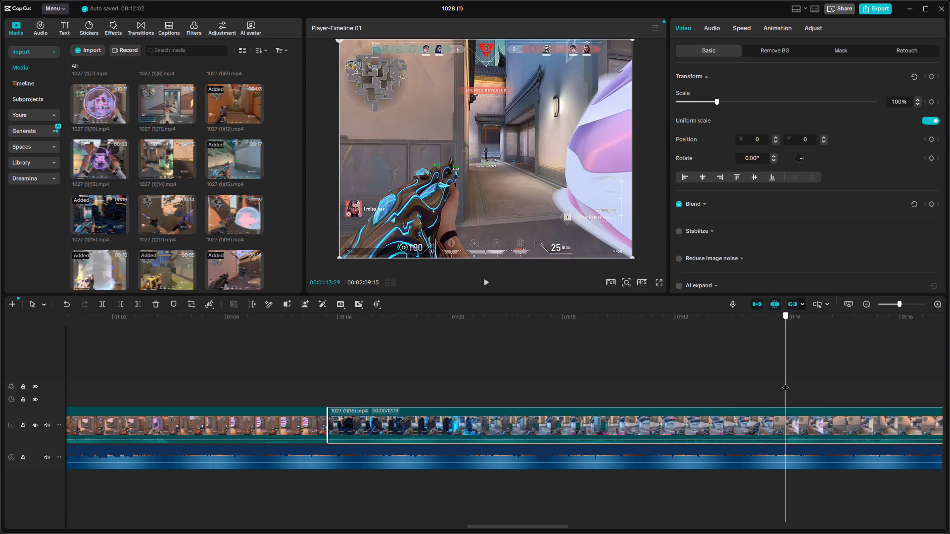
# Add ahh.mp4 from the imported media to the end of the main track, directly after 1027 (1)(15).mp4.
pyautogui.moveTo(785, 382); pyautogui.dragTo(947, 409)
pyautogui.scroll(-1, 226, 206)
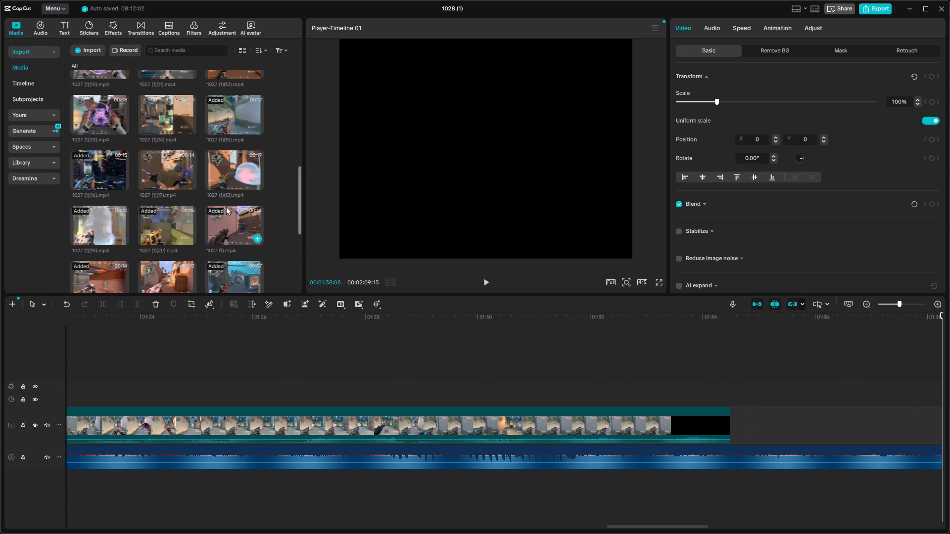
pyautogui.scroll(-1, 226, 206)
pyautogui.moveTo(171, 241); pyautogui.dragTo(601, 386)
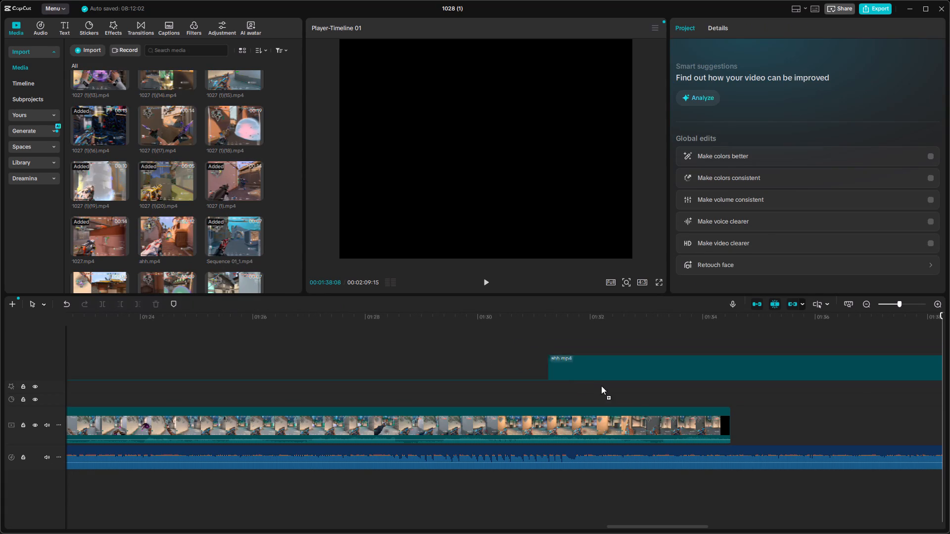
pyautogui.moveTo(601, 386); pyautogui.dragTo(749, 432)
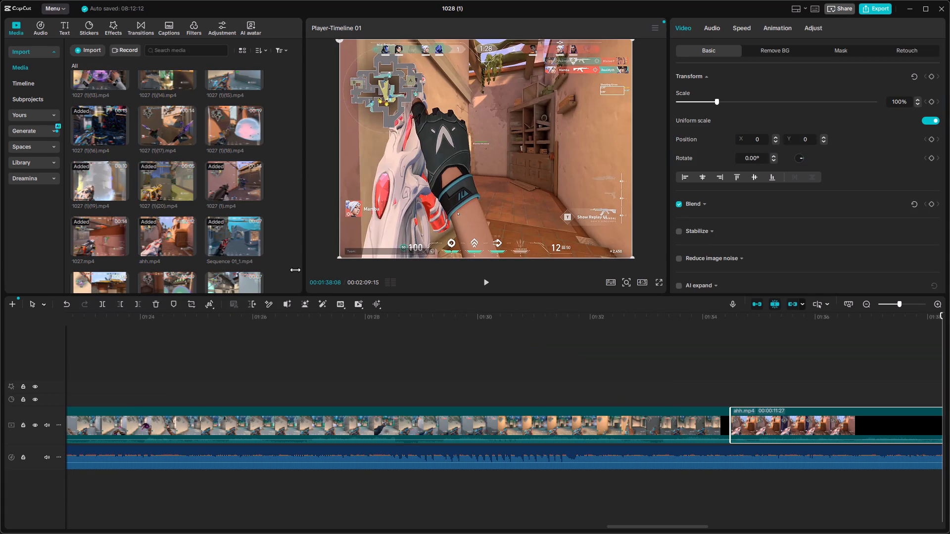
# Browse the remaining imported media and preview trim clips.mp4.
pyautogui.scroll(-1, 125, 239)
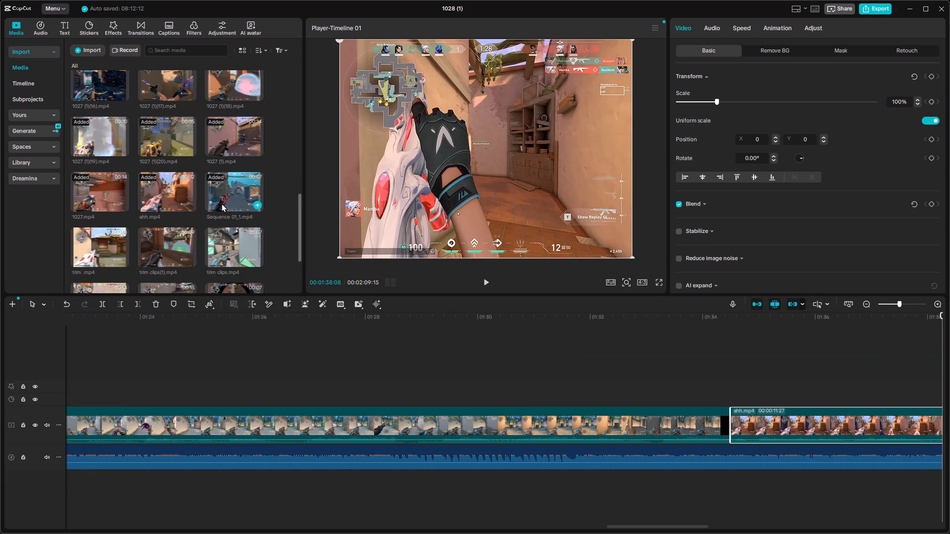
pyautogui.scroll(-1, 220, 218)
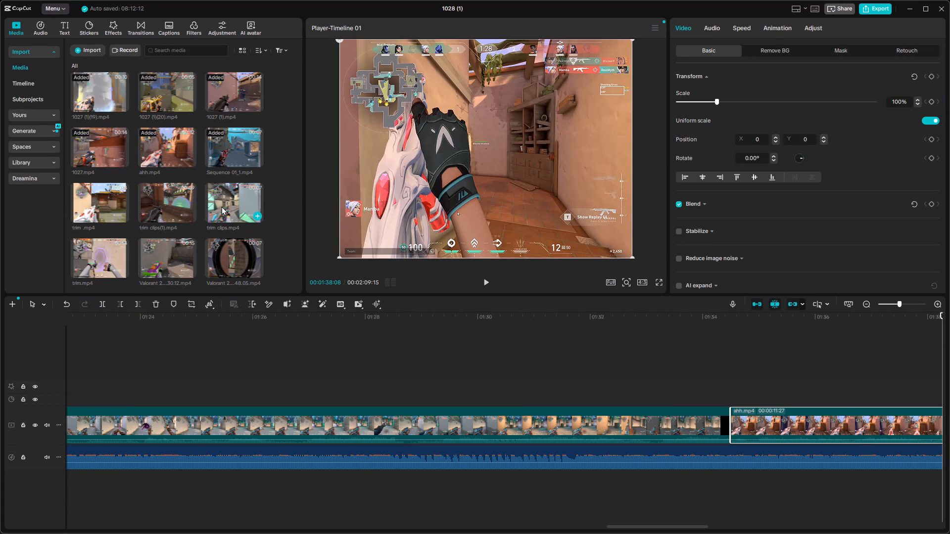
pyautogui.click(223, 207)
pyautogui.scroll(7, 332, 365)
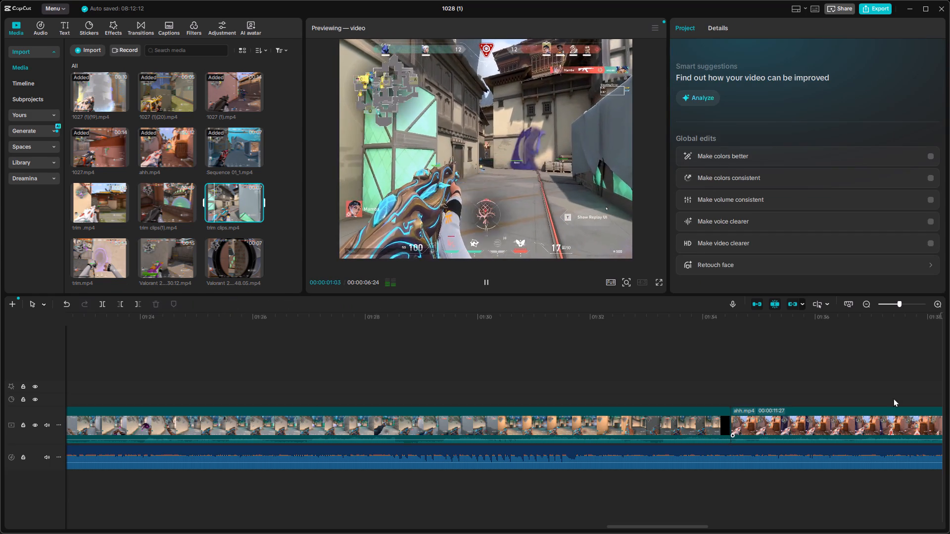
pyautogui.moveTo(733, 359); pyautogui.dragTo(662, 357)
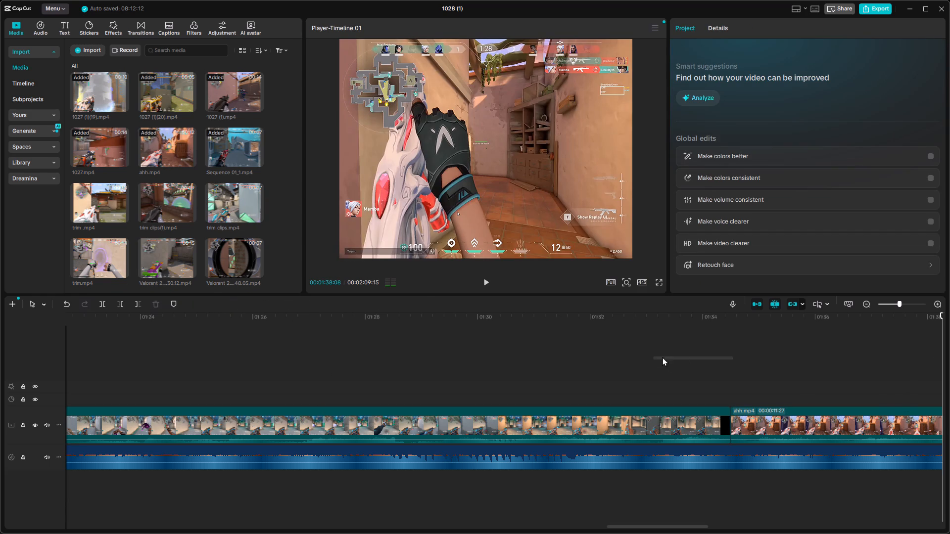
pyautogui.moveTo(662, 357); pyautogui.dragTo(705, 358)
# Scrub through the main track from 1022.mp4 to the end of 1027 (1)(20).mp4 to review the clip order.
pyautogui.moveTo(944, 319); pyautogui.dragTo(0, 378)
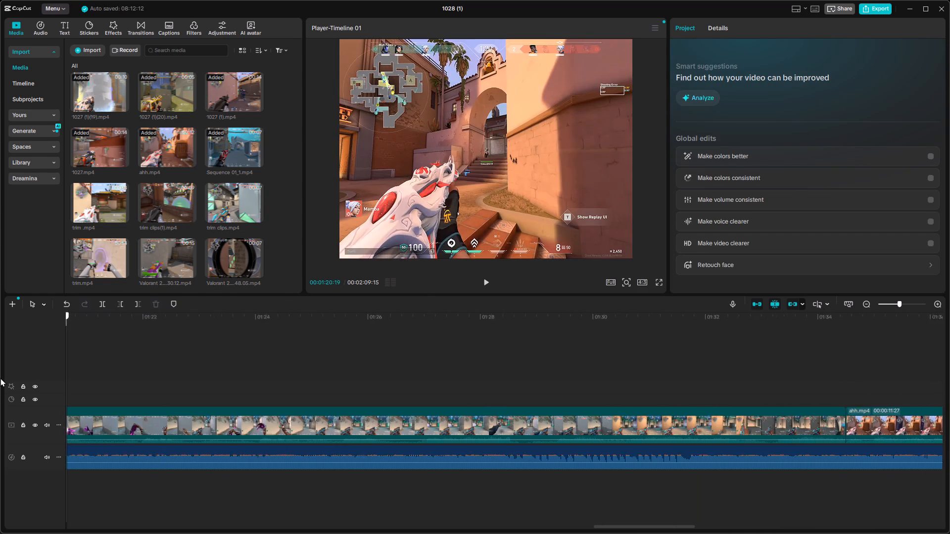
pyautogui.moveTo(0, 378); pyautogui.dragTo(0, 352)
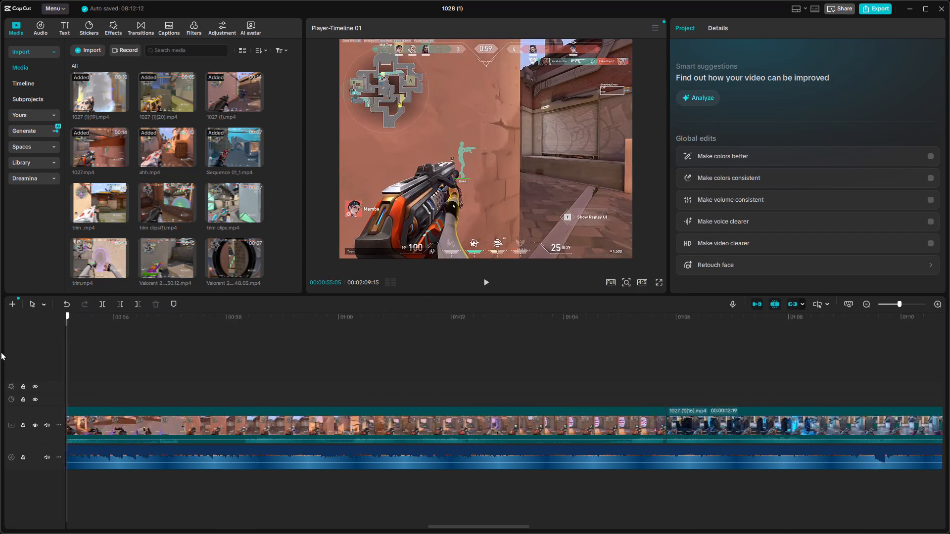
pyautogui.moveTo(0, 352); pyautogui.dragTo(0, 352)
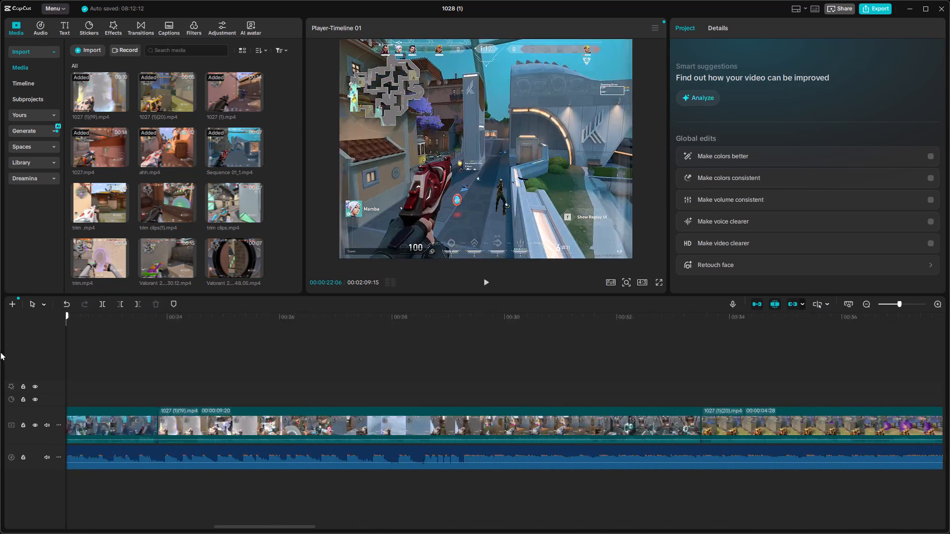
pyautogui.moveTo(0, 352); pyautogui.dragTo(574, 387)
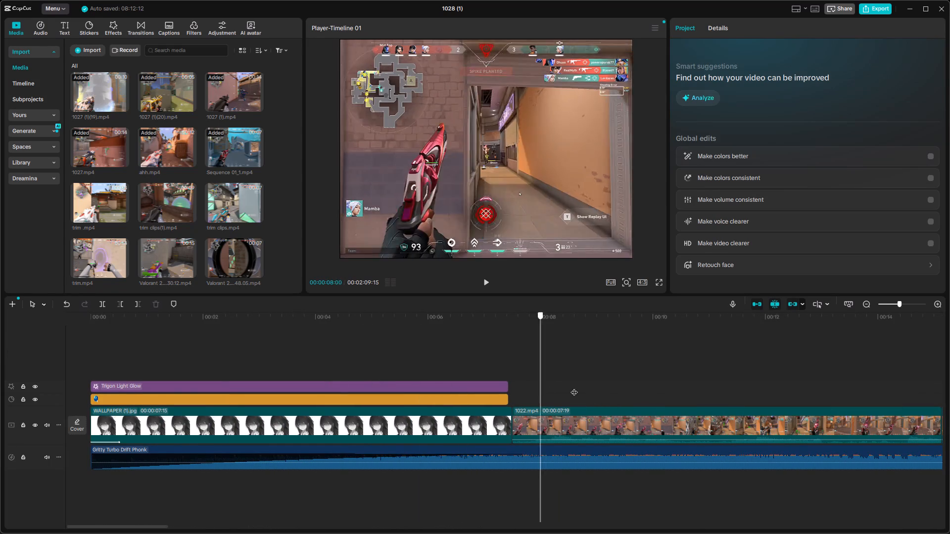
pyautogui.moveTo(574, 387); pyautogui.dragTo(745, 405)
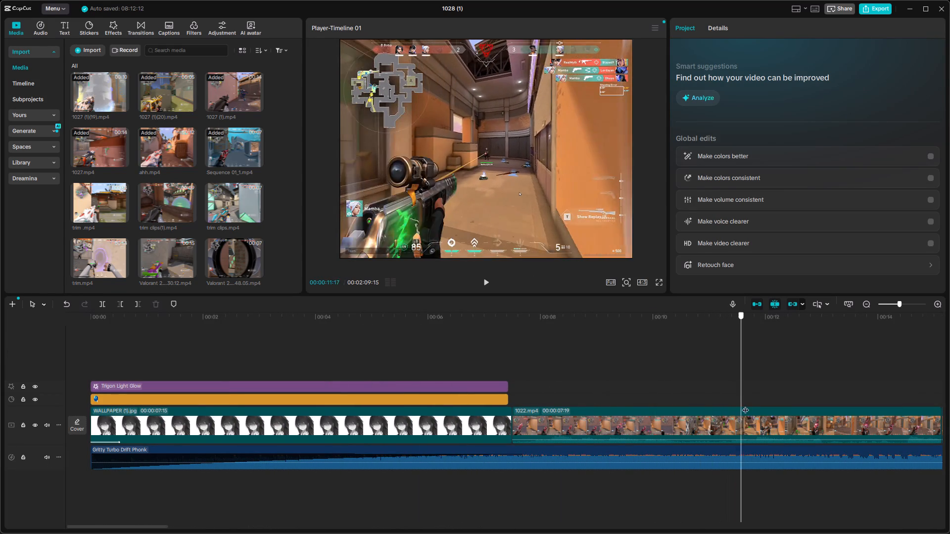
pyautogui.moveTo(745, 405); pyautogui.dragTo(894, 421)
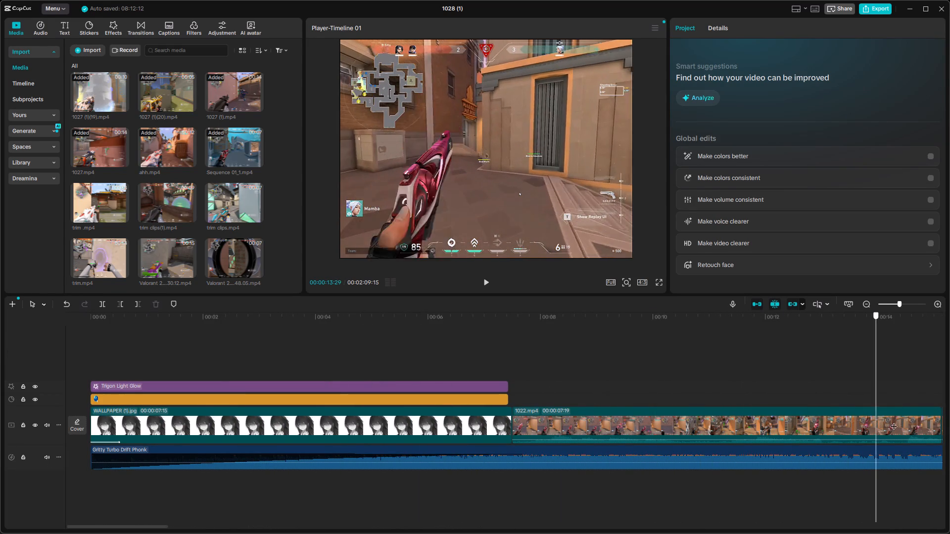
pyautogui.moveTo(894, 421); pyautogui.dragTo(887, 420)
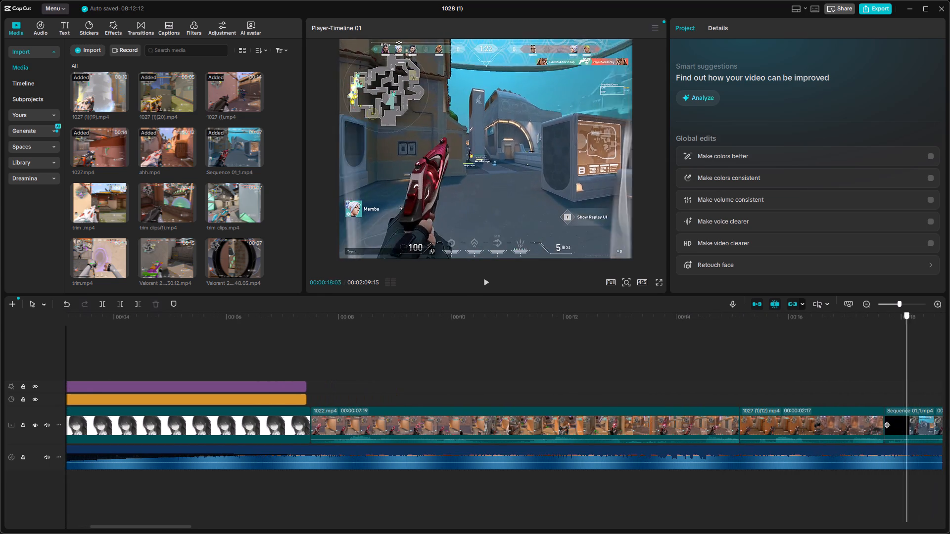
pyautogui.moveTo(887, 420); pyautogui.dragTo(936, 426)
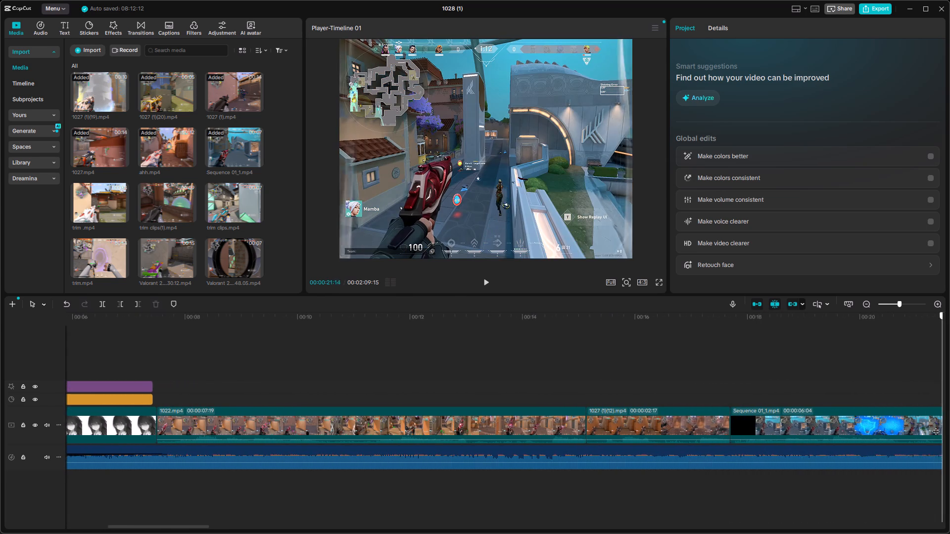
pyautogui.moveTo(936, 426); pyautogui.dragTo(776, 427)
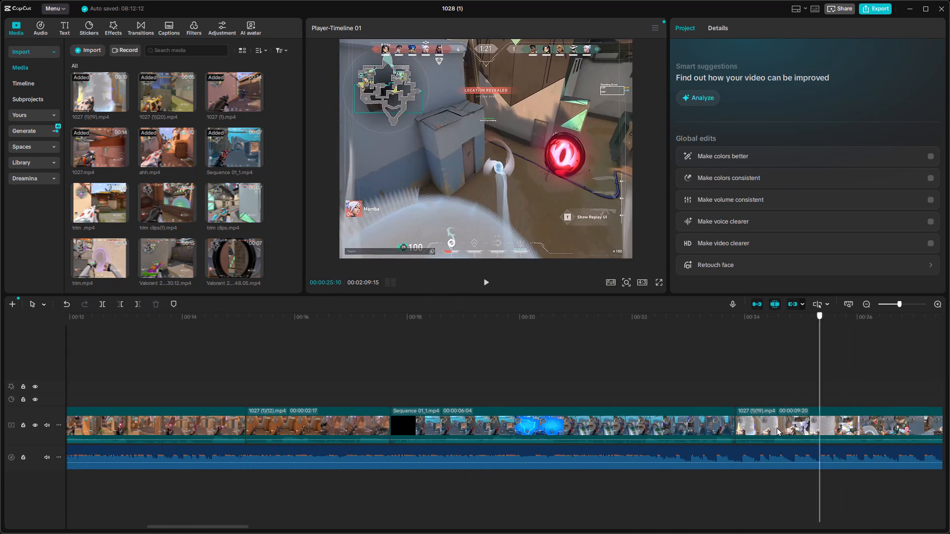
pyautogui.moveTo(776, 427); pyautogui.dragTo(679, 422)
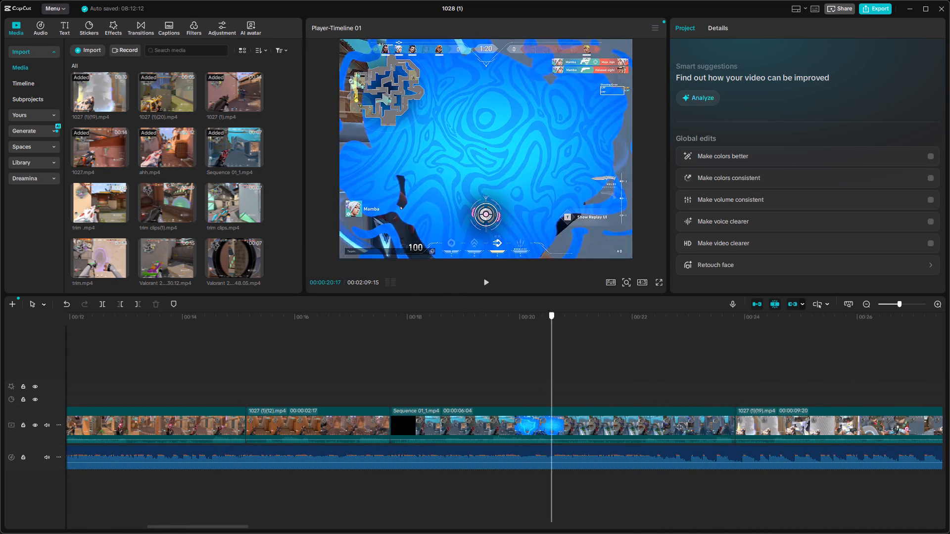
pyautogui.moveTo(679, 422); pyautogui.dragTo(946, 443)
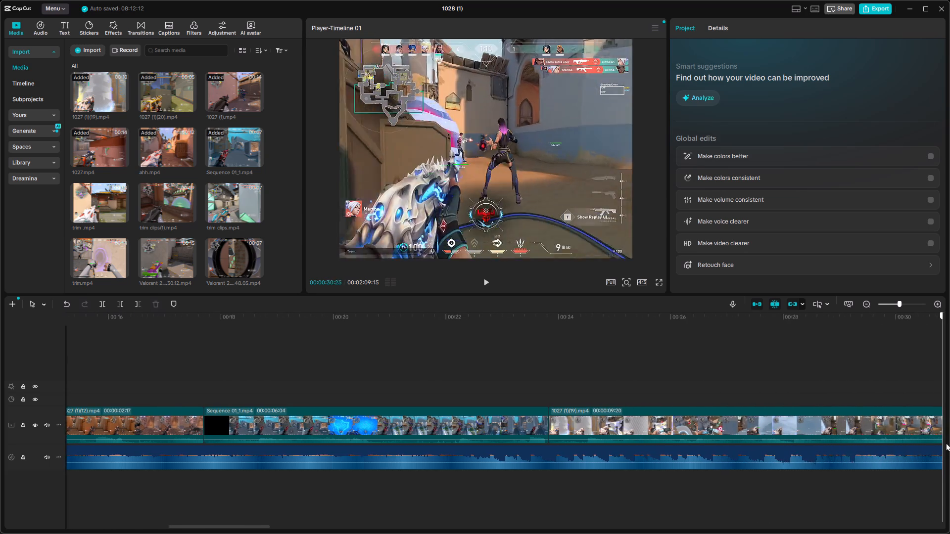
pyautogui.moveTo(946, 443); pyautogui.dragTo(906, 437)
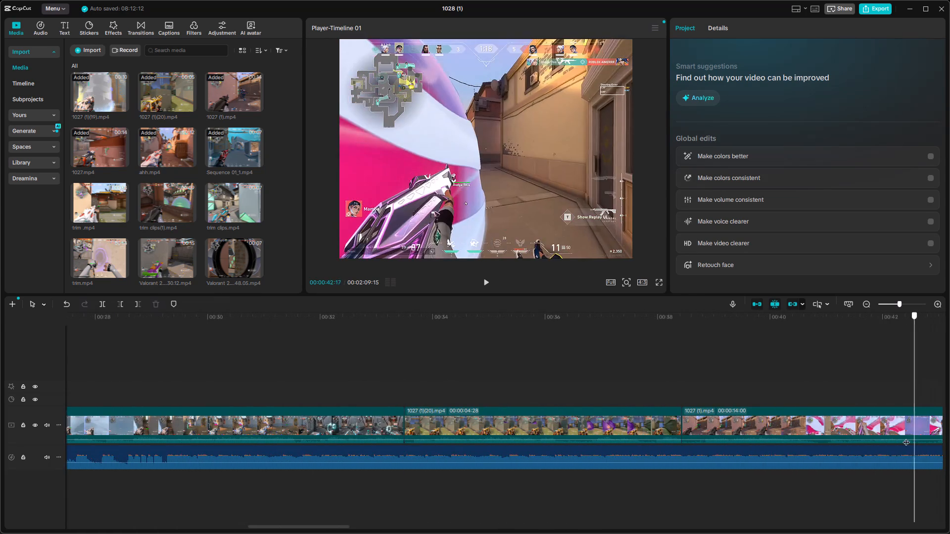
pyautogui.moveTo(906, 437); pyautogui.dragTo(667, 422)
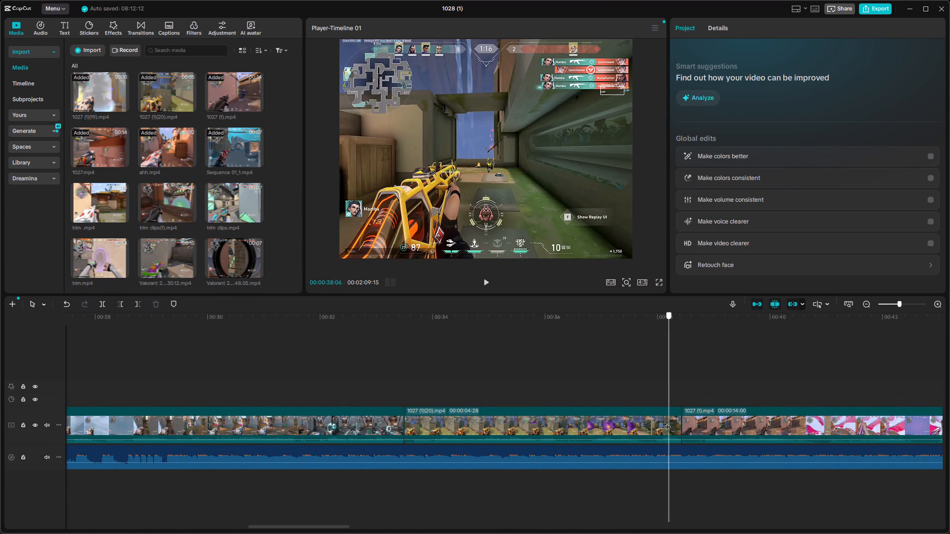
pyautogui.moveTo(667, 422); pyautogui.dragTo(672, 422)
# Insert trim clips.mp4 on the main track between 1027 (1)(20).mp4 and 1027 (1).mp4.
pyautogui.moveTo(241, 207); pyautogui.dragTo(392, 304)
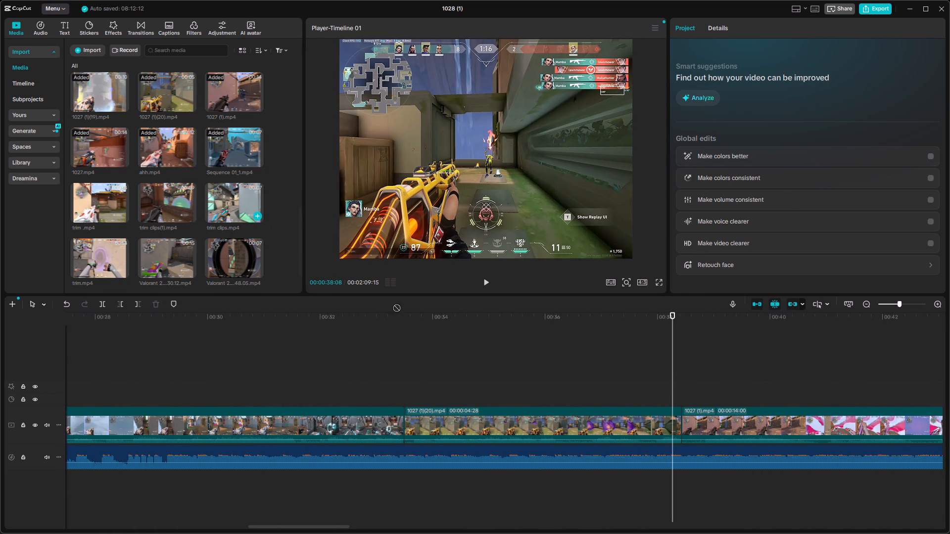
pyautogui.moveTo(392, 304); pyautogui.dragTo(690, 428)
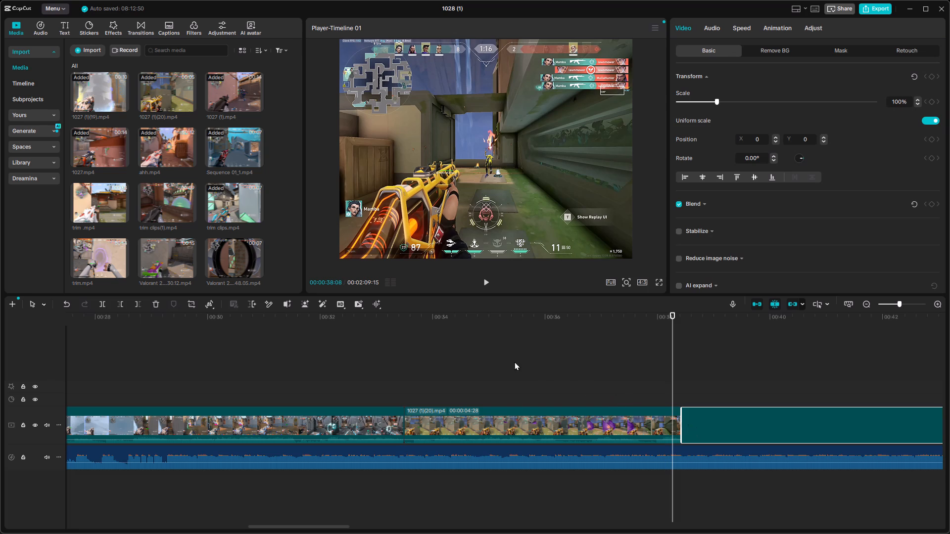
pyautogui.scroll(-1, 253, 235)
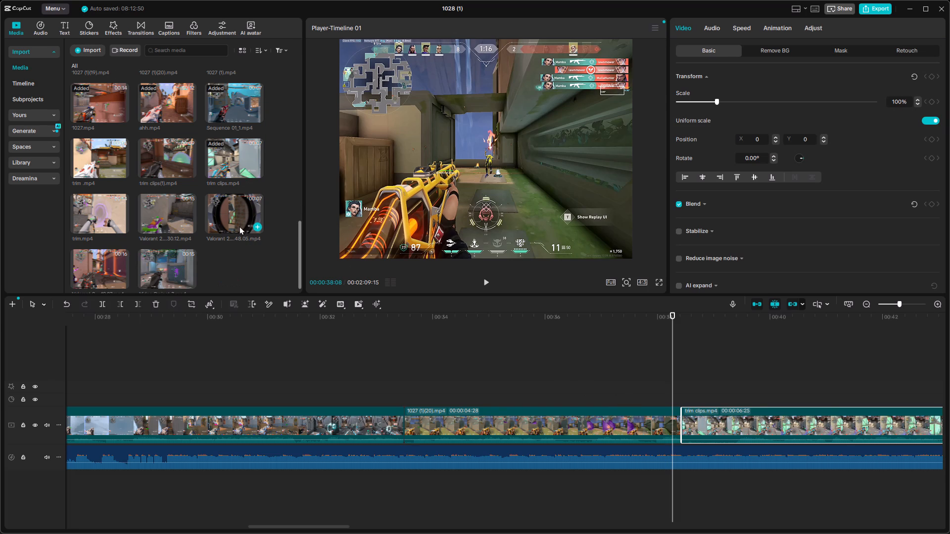
pyautogui.scroll(-1, 222, 225)
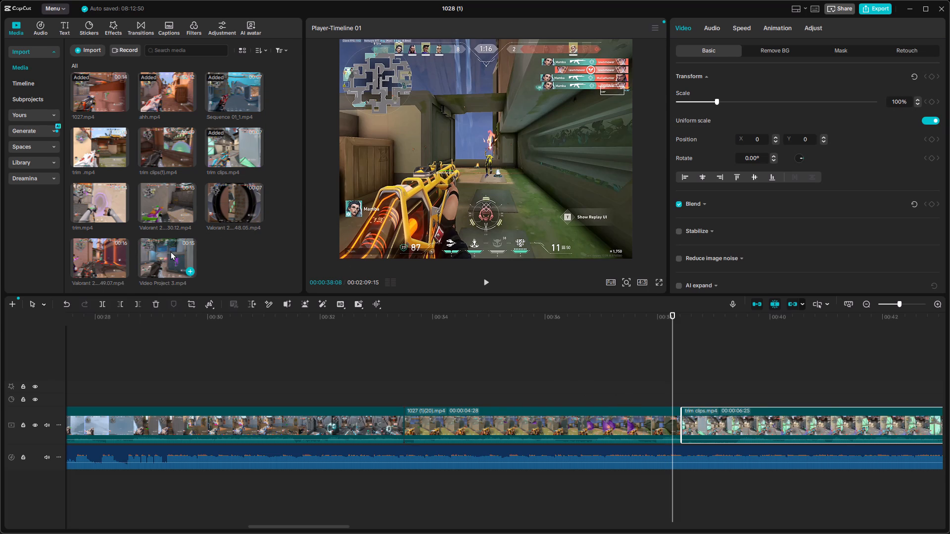
# Review the sequence from trim clips.mp4 through 1027 (1).mp4 and scrub through 1027.mp4 to near its end.
pyautogui.moveTo(669, 314); pyautogui.dragTo(949, 346)
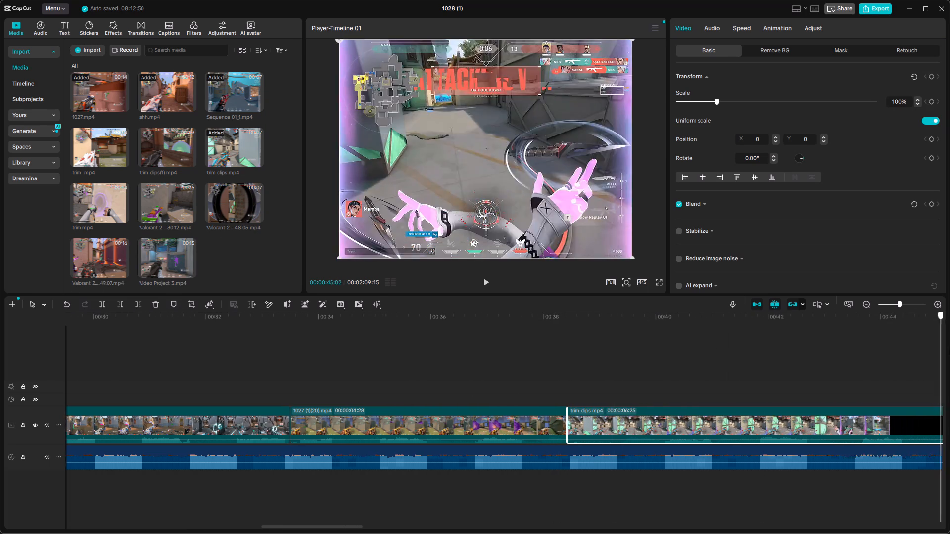
pyautogui.moveTo(949, 346); pyautogui.dragTo(949, 369)
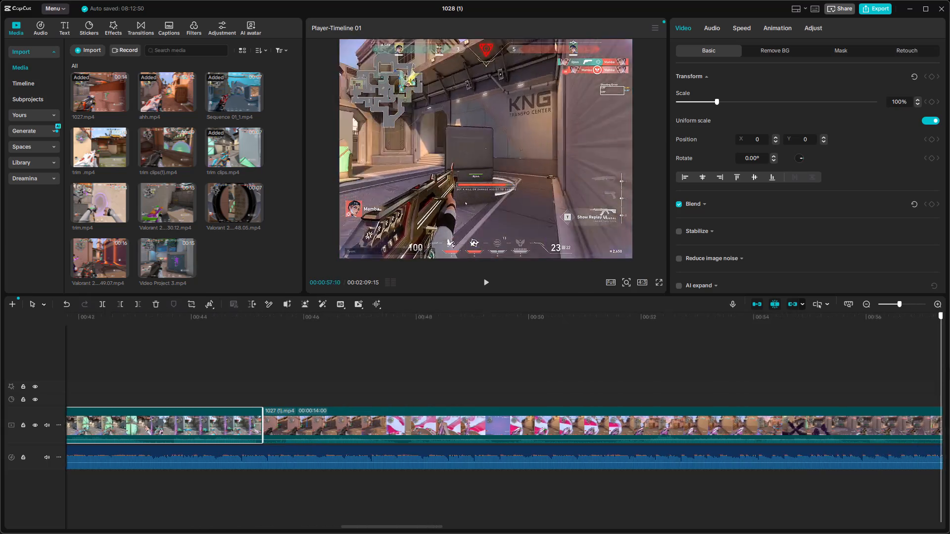
pyautogui.moveTo(949, 369); pyautogui.dragTo(239, 411)
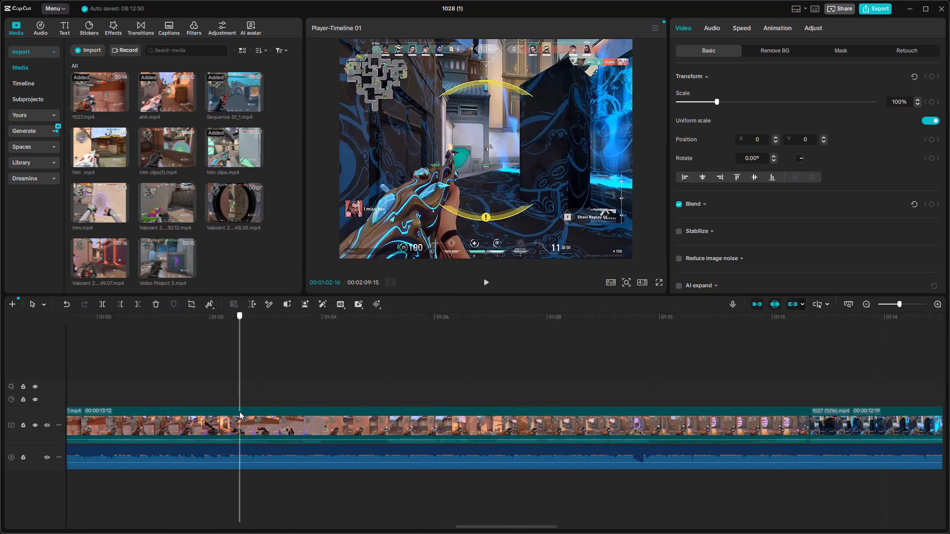
pyautogui.moveTo(239, 411); pyautogui.dragTo(114, 409)
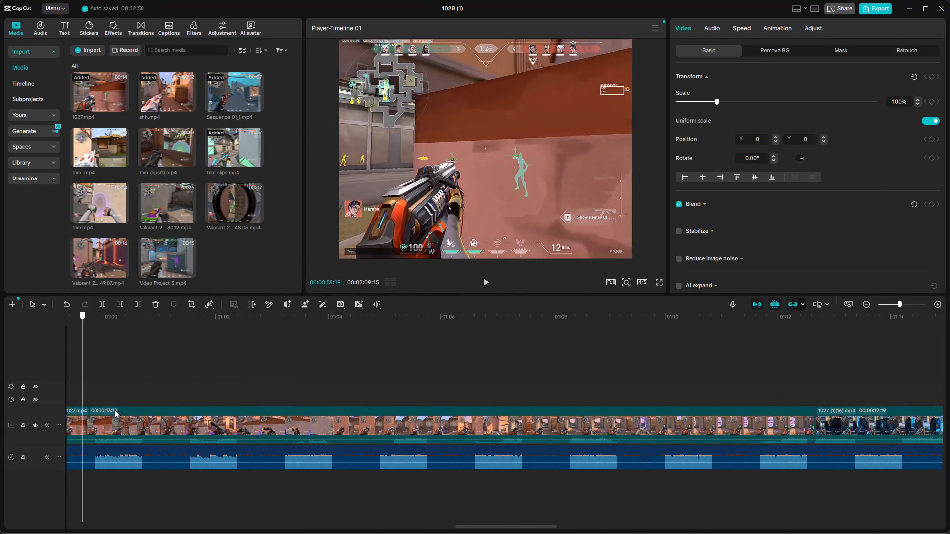
pyautogui.moveTo(114, 409); pyautogui.dragTo(642, 438)
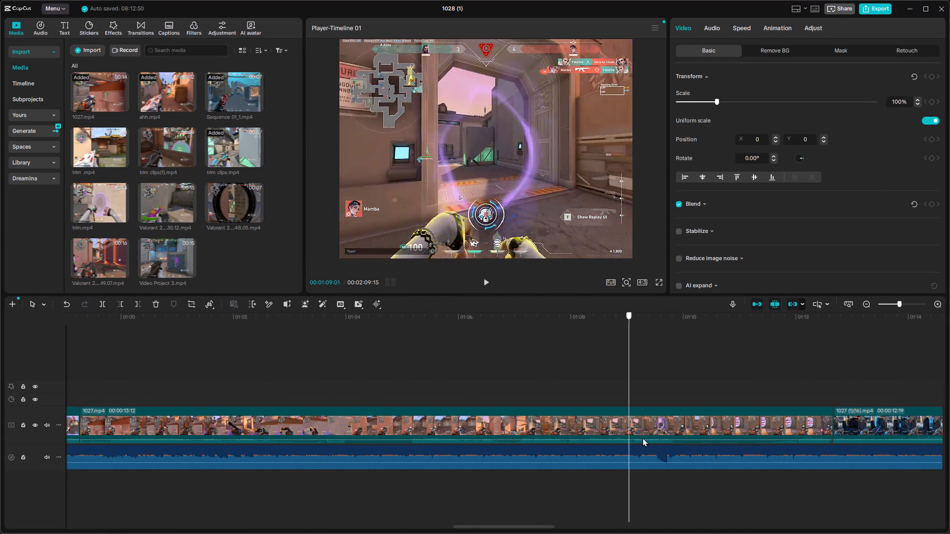
pyautogui.moveTo(642, 438); pyautogui.dragTo(831, 433)
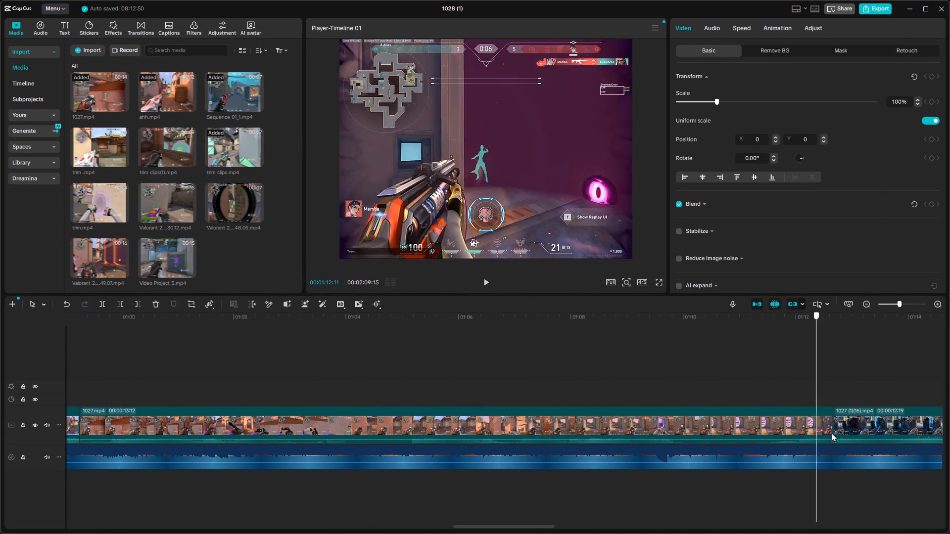
pyautogui.moveTo(831, 433); pyautogui.dragTo(794, 436)
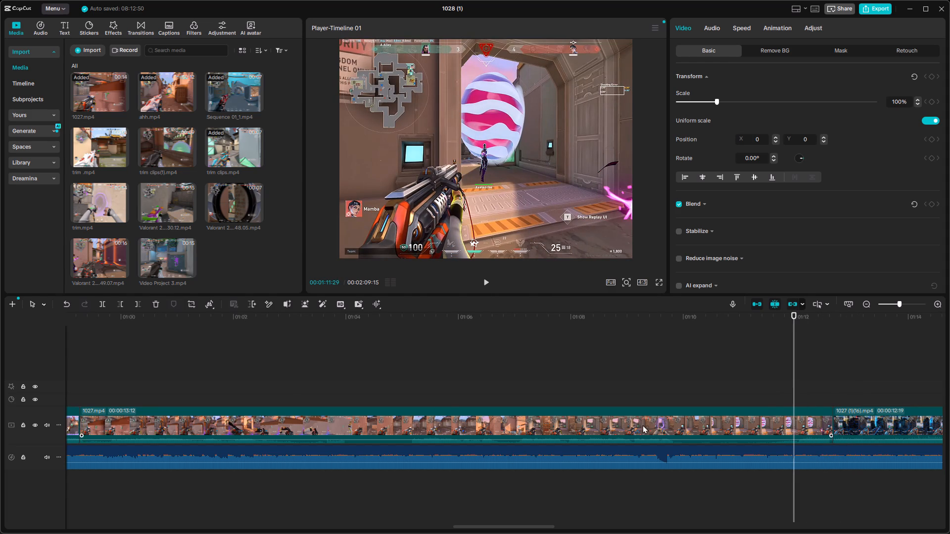
pyautogui.scroll(5, 253, 405)
# Scrub back from the end of 1027.mp4 to before 1027 (1)(20).mp4 and forward through trim clips.mp4 into 1027 (1).mp4, checking the clip order.
pyautogui.moveTo(795, 314); pyautogui.dragTo(95, 399)
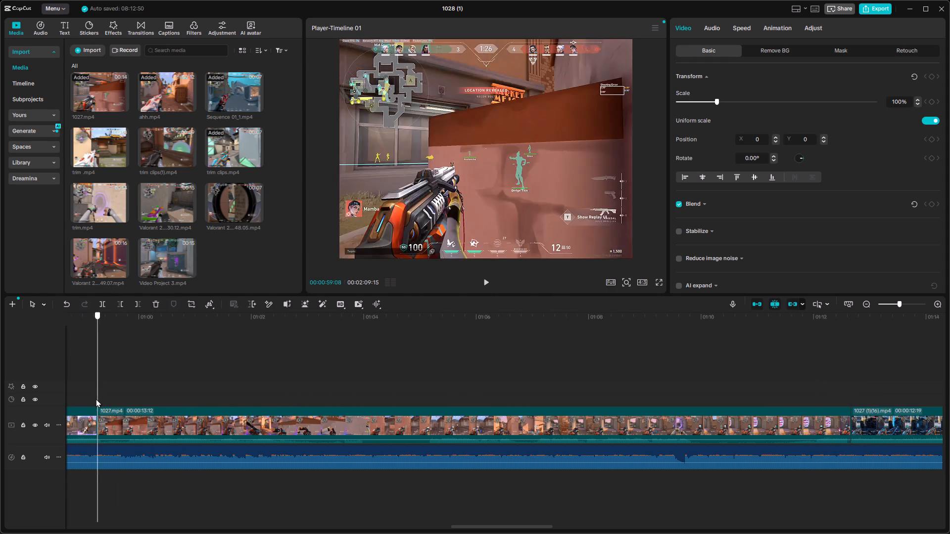
pyautogui.moveTo(95, 399); pyautogui.dragTo(89, 399)
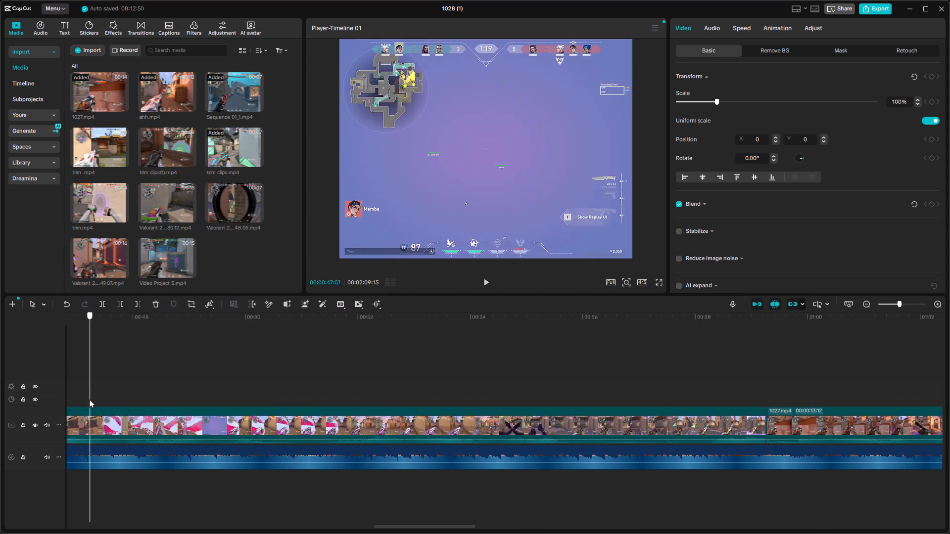
pyautogui.moveTo(89, 399); pyautogui.dragTo(97, 401)
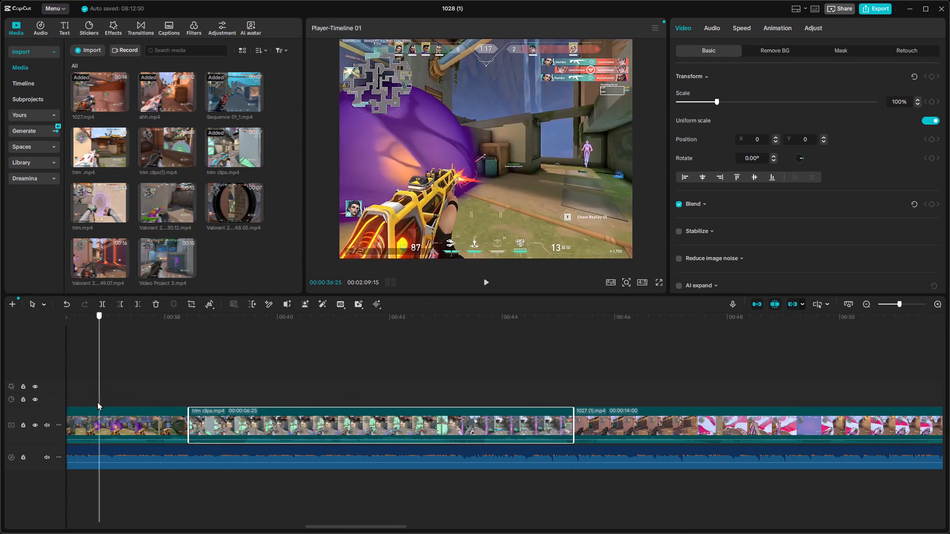
pyautogui.moveTo(97, 401); pyautogui.dragTo(112, 402)
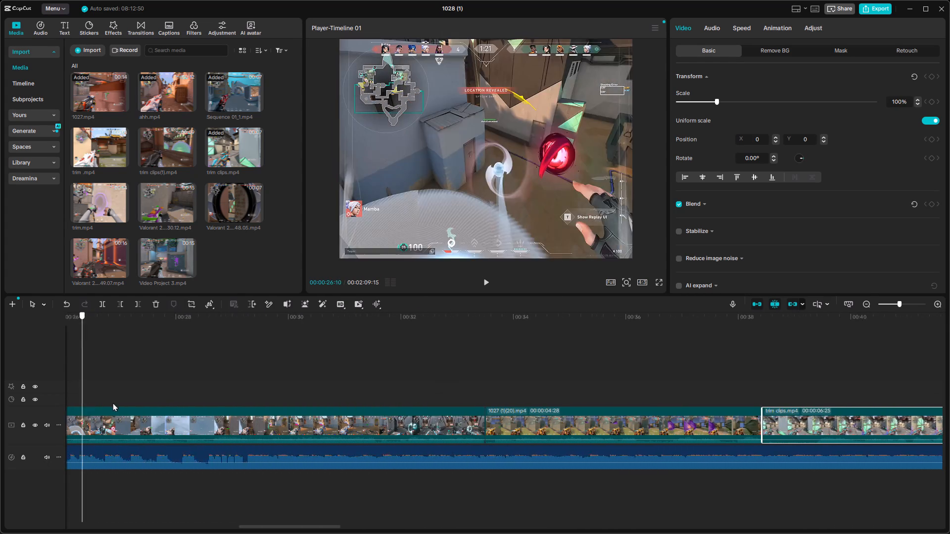
pyautogui.moveTo(112, 402); pyautogui.dragTo(597, 439)
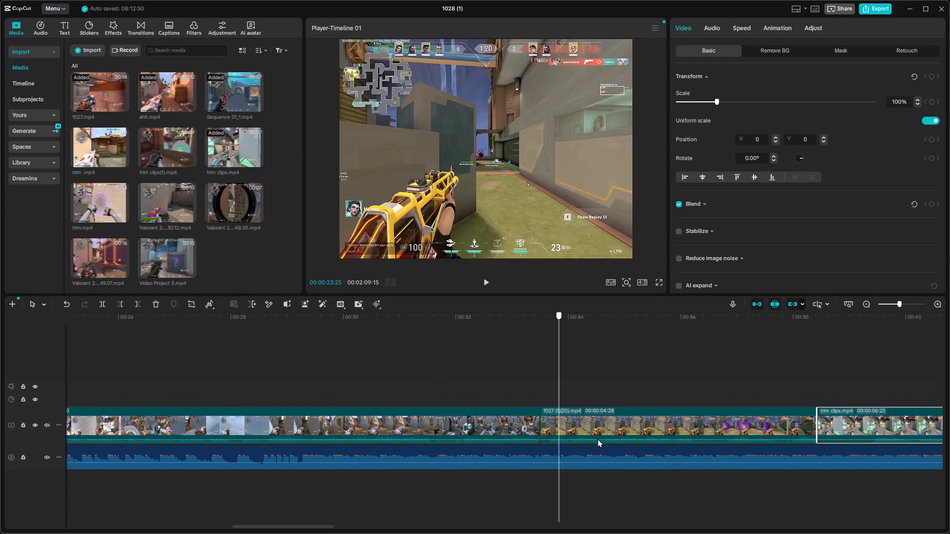
pyautogui.moveTo(597, 439); pyautogui.dragTo(795, 445)
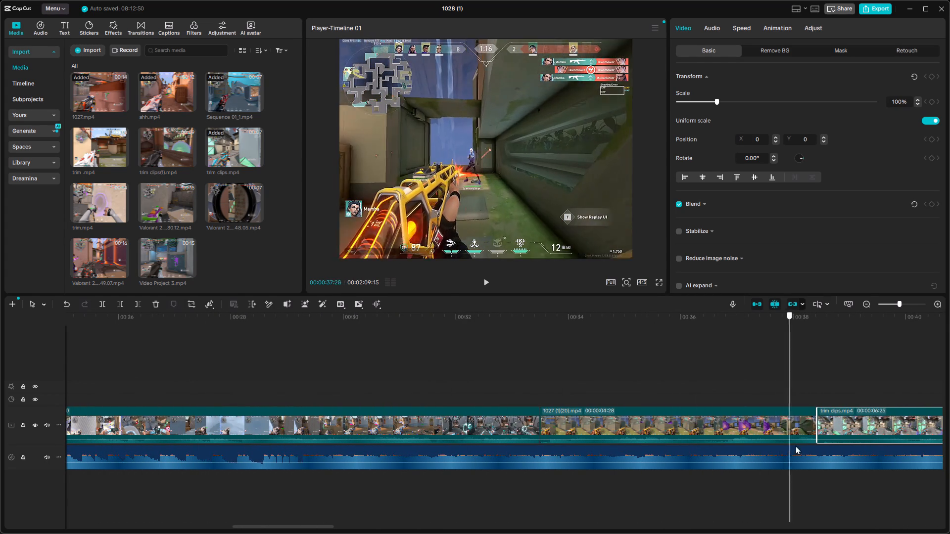
pyautogui.moveTo(795, 445); pyautogui.dragTo(949, 441)
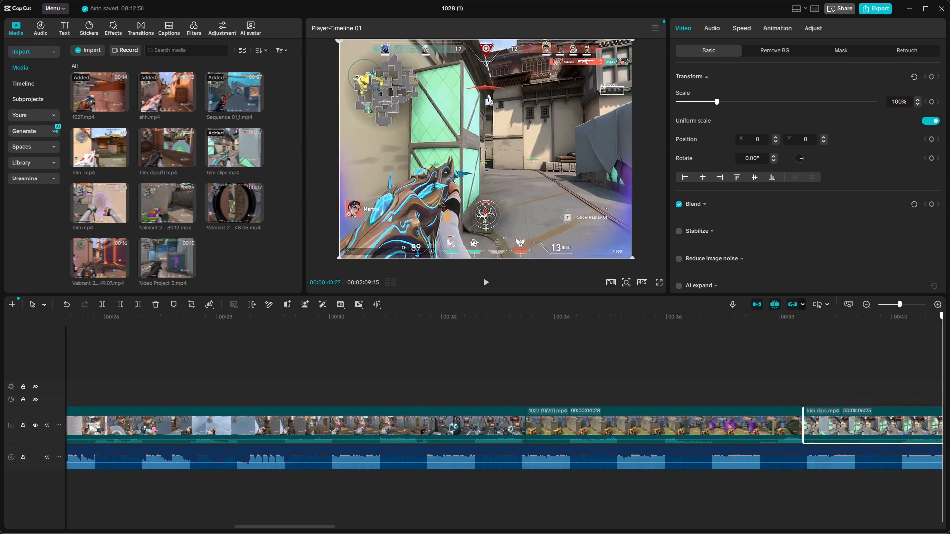
pyautogui.moveTo(949, 441); pyautogui.dragTo(934, 441)
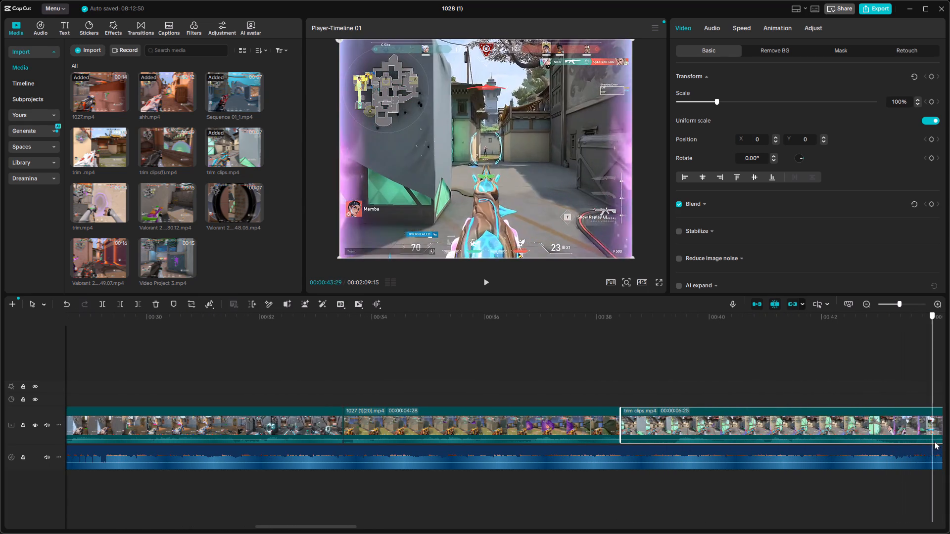
pyautogui.moveTo(934, 441); pyautogui.dragTo(820, 434)
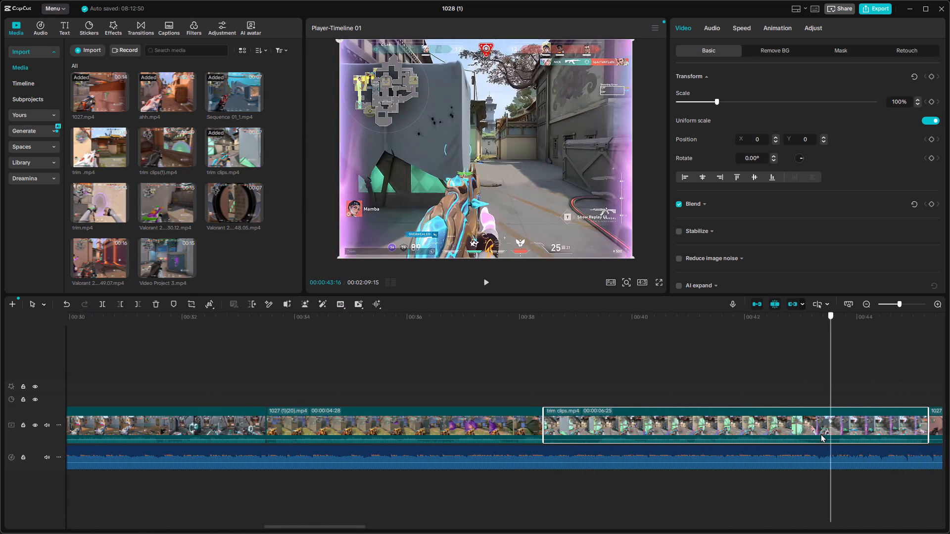
pyautogui.moveTo(820, 434); pyautogui.dragTo(913, 434)
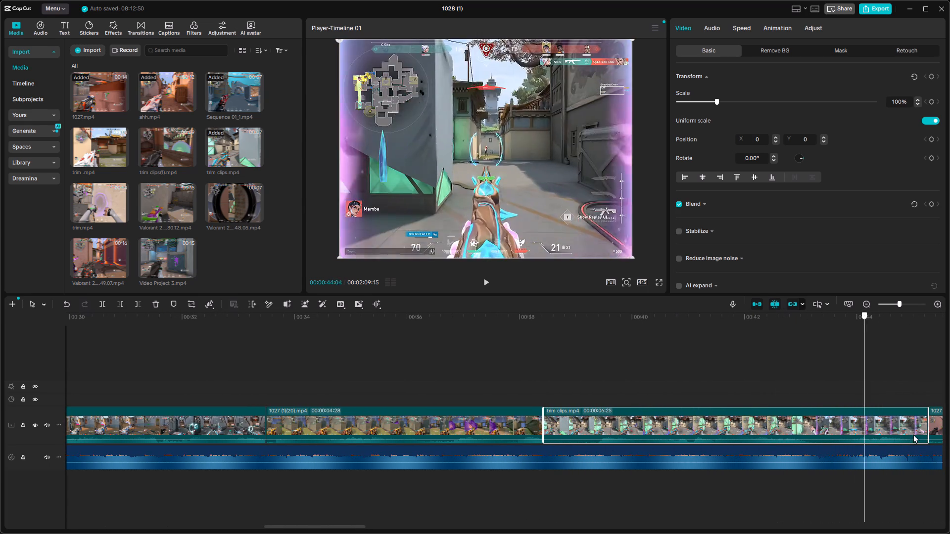
pyautogui.moveTo(913, 434); pyautogui.dragTo(933, 434)
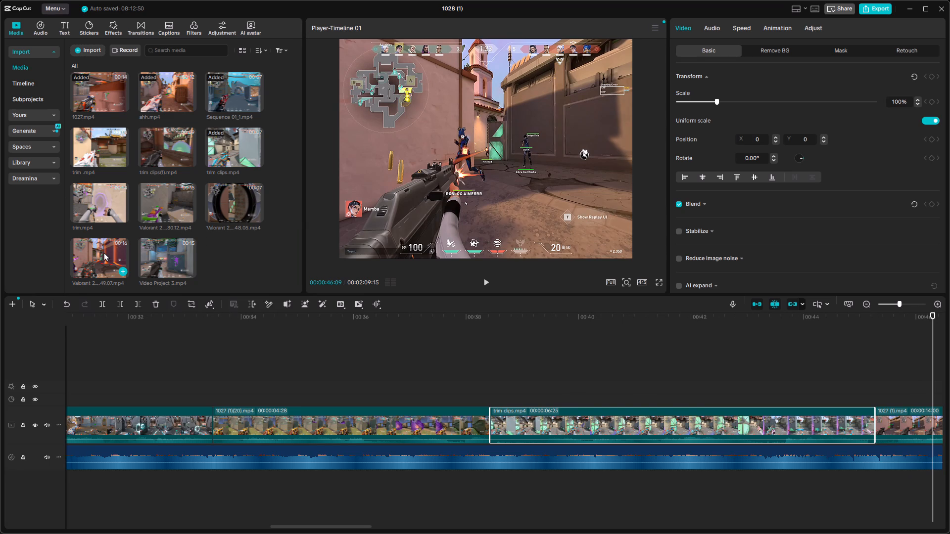
# Insert Valorant 2026.10.21 - 04.13.49.07.mp4 on the main track between 1027 (1)(20).mp4 and trim clips.mp4.
pyautogui.moveTo(103, 252); pyautogui.dragTo(408, 382)
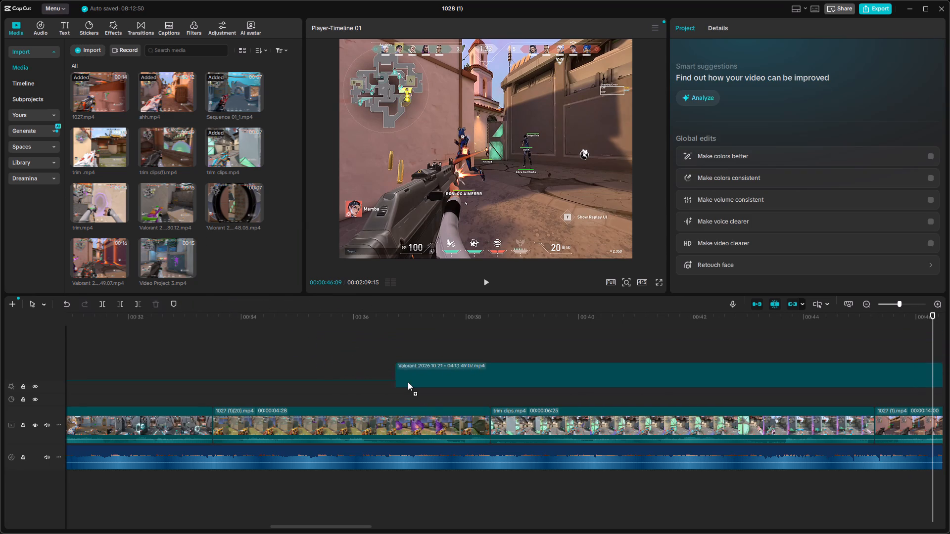
pyautogui.moveTo(408, 382); pyautogui.dragTo(497, 426)
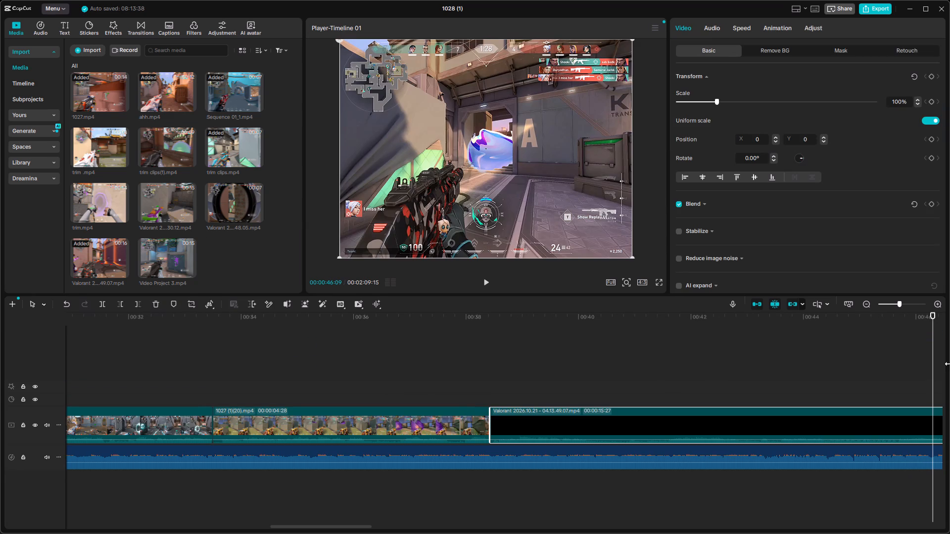
# Scrub through the inserted Valorant 04.13.49.07 clip and its transition into trim clips.mp4.
pyautogui.moveTo(936, 315); pyautogui.dragTo(535, 329)
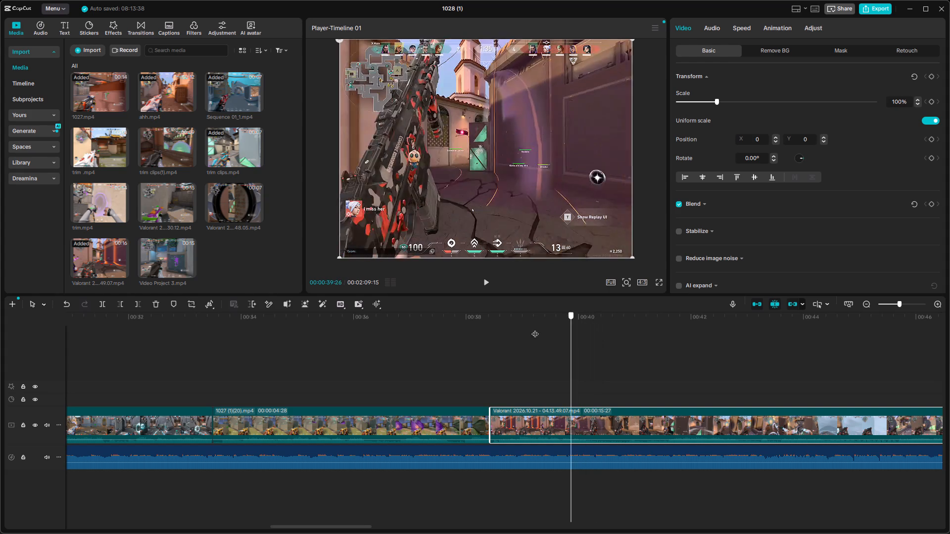
pyautogui.moveTo(535, 329); pyautogui.dragTo(508, 325)
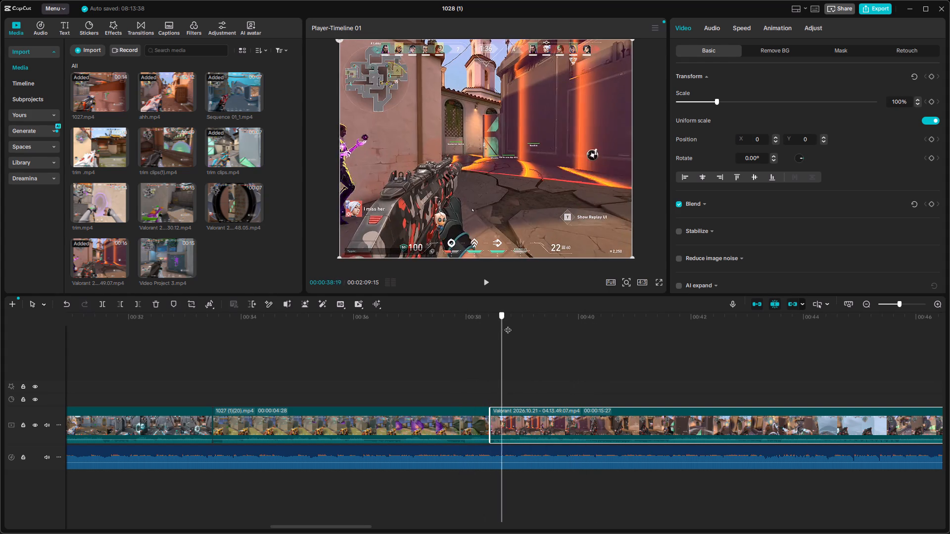
pyautogui.moveTo(508, 325); pyautogui.dragTo(921, 350)
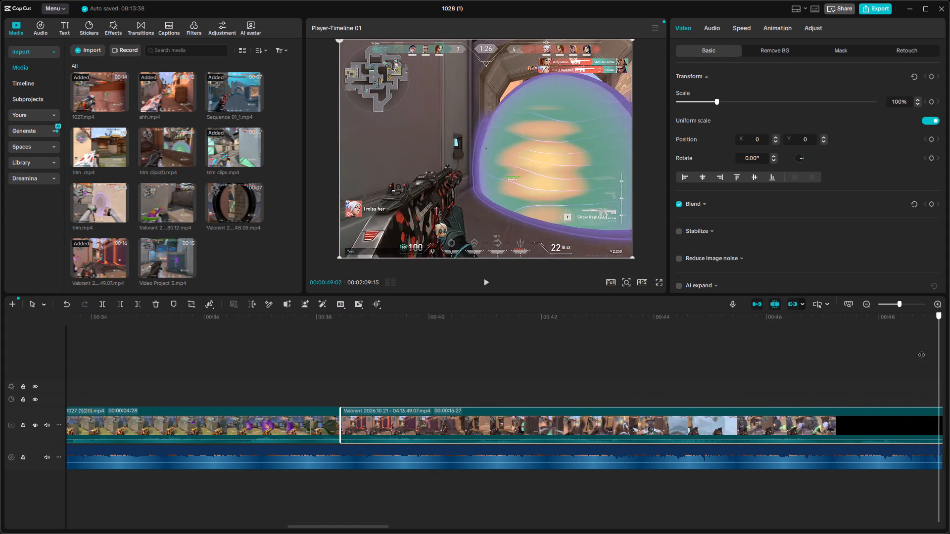
pyautogui.moveTo(921, 350); pyautogui.dragTo(948, 367)
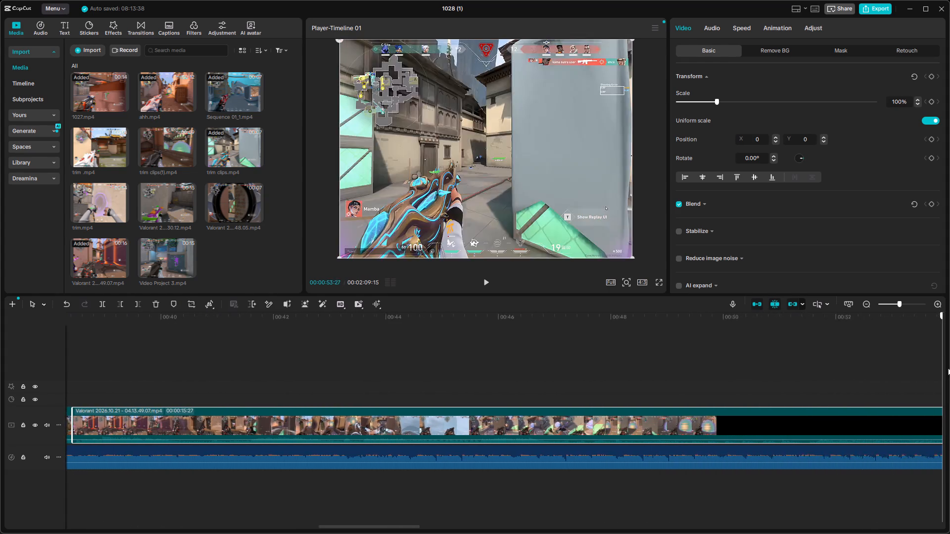
pyautogui.moveTo(948, 367); pyautogui.dragTo(503, 383)
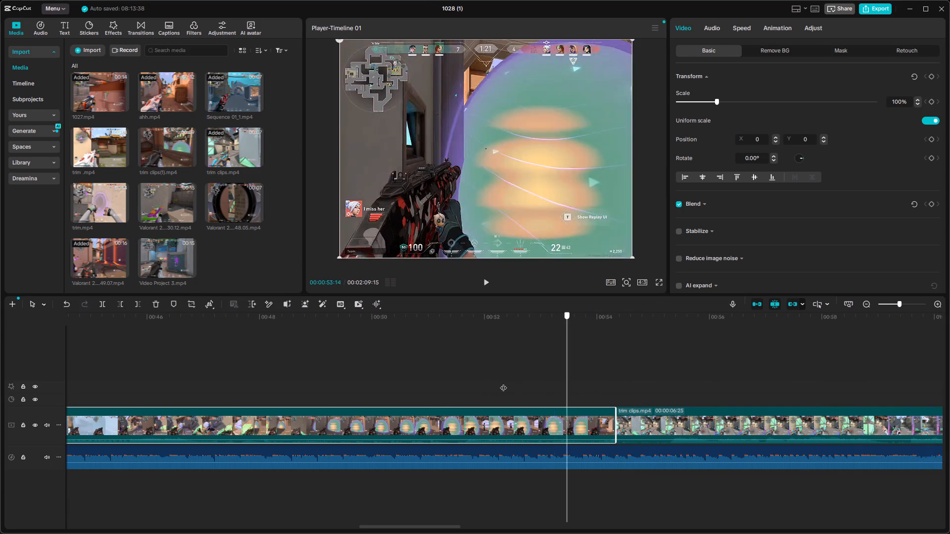
pyautogui.moveTo(503, 383); pyautogui.dragTo(86, 349)
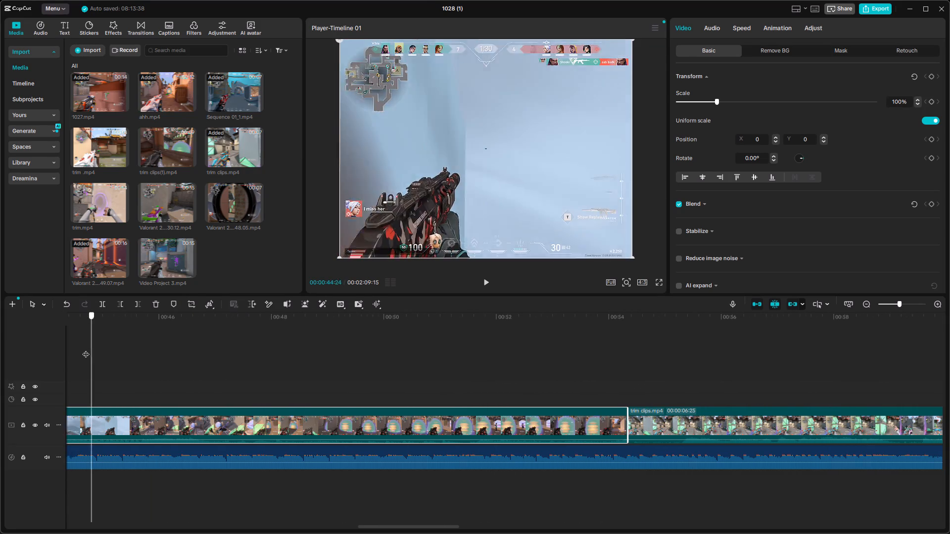
pyautogui.moveTo(86, 349); pyautogui.dragTo(114, 347)
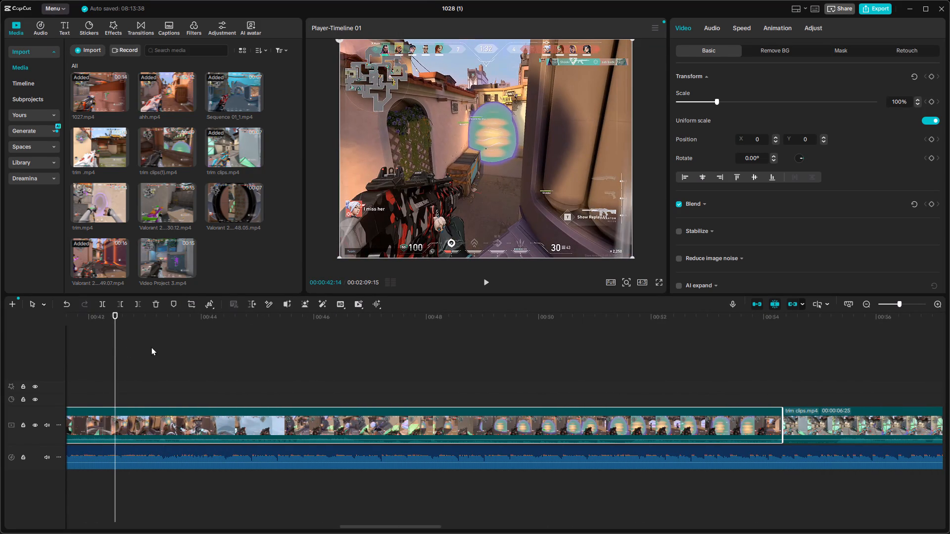
# Move the Valorant 04.13.49.07 clip to between trim clips.mp4 and 1027 (1).mp4 on the main track, previewing that cut before placing it.
pyautogui.moveTo(195, 413); pyautogui.dragTo(353, 398)
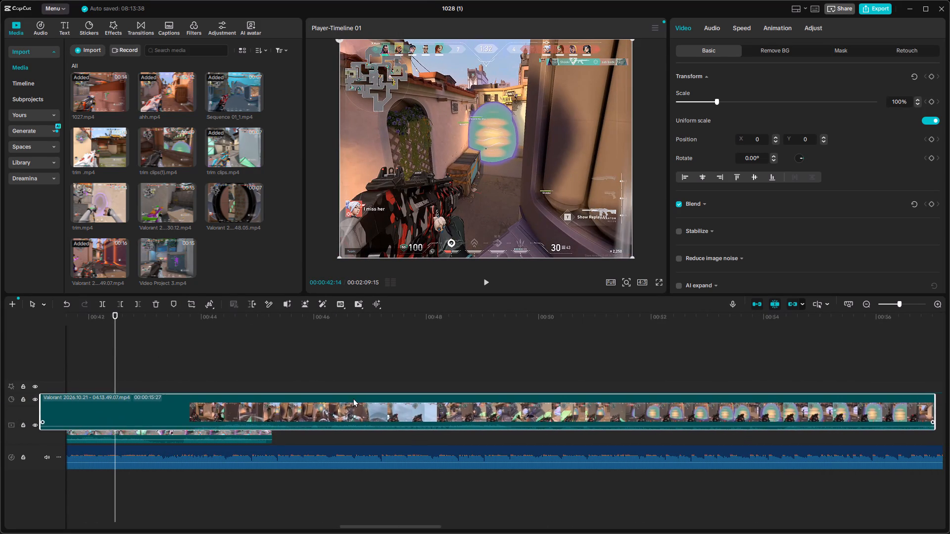
pyautogui.moveTo(353, 398); pyautogui.dragTo(649, 404)
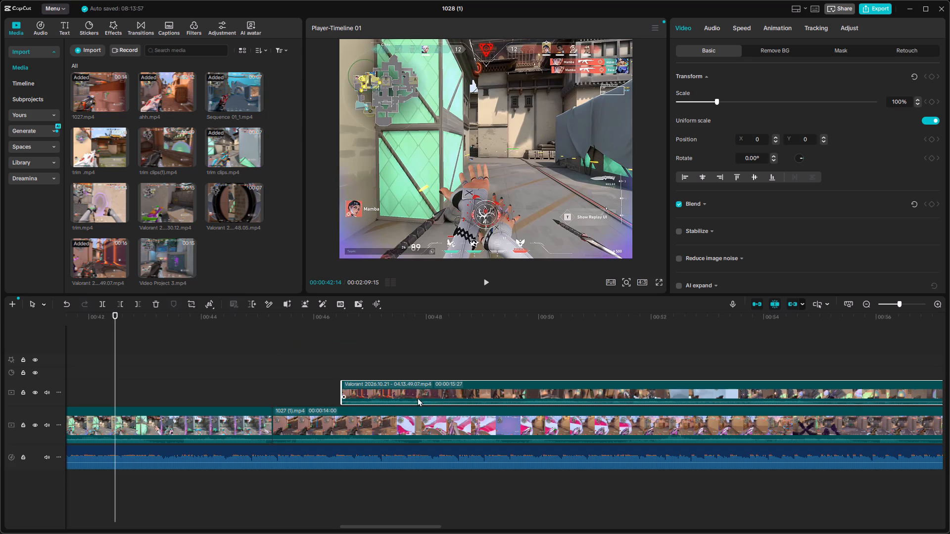
pyautogui.click(486, 286)
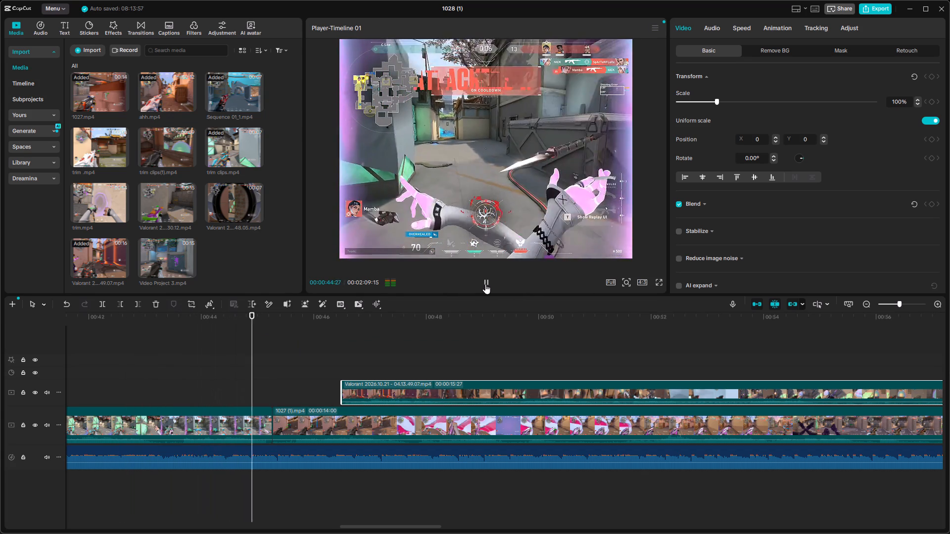
pyautogui.click(487, 279)
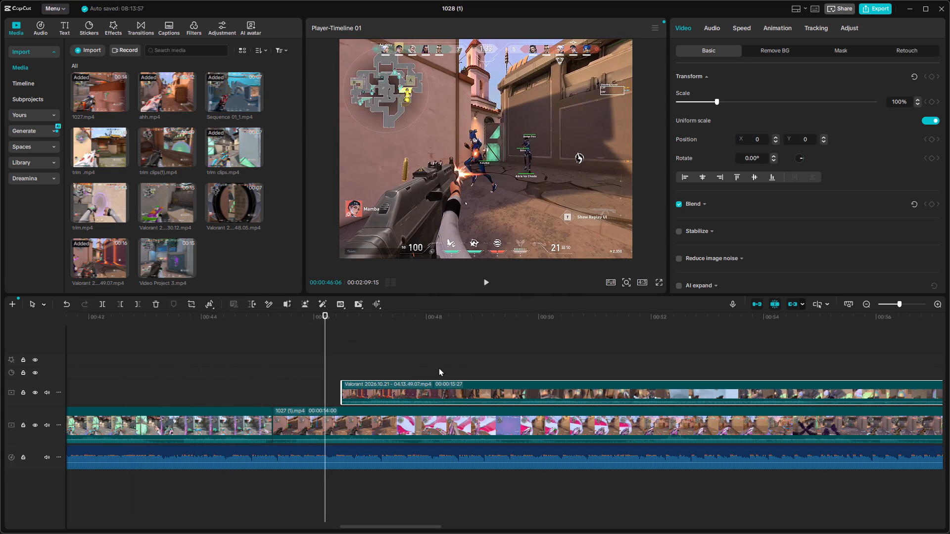
pyautogui.moveTo(407, 384); pyautogui.dragTo(294, 416)
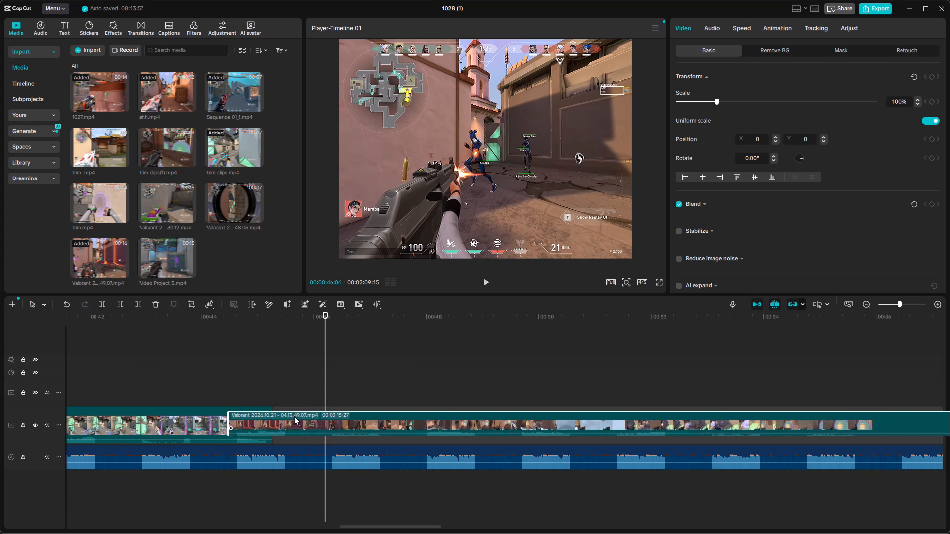
# Review the sequence from trim clips.mp4 through the moved Valorant 04.13.49.07 clip into 1027 (1).mp4, rechecking the first transition.
pyautogui.moveTo(324, 314); pyautogui.dragTo(231, 324)
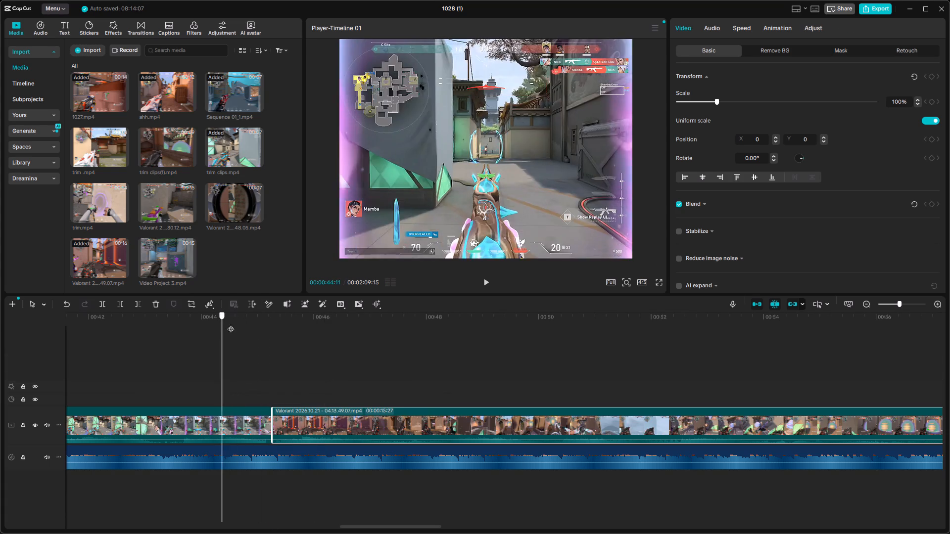
pyautogui.moveTo(231, 324); pyautogui.dragTo(329, 342)
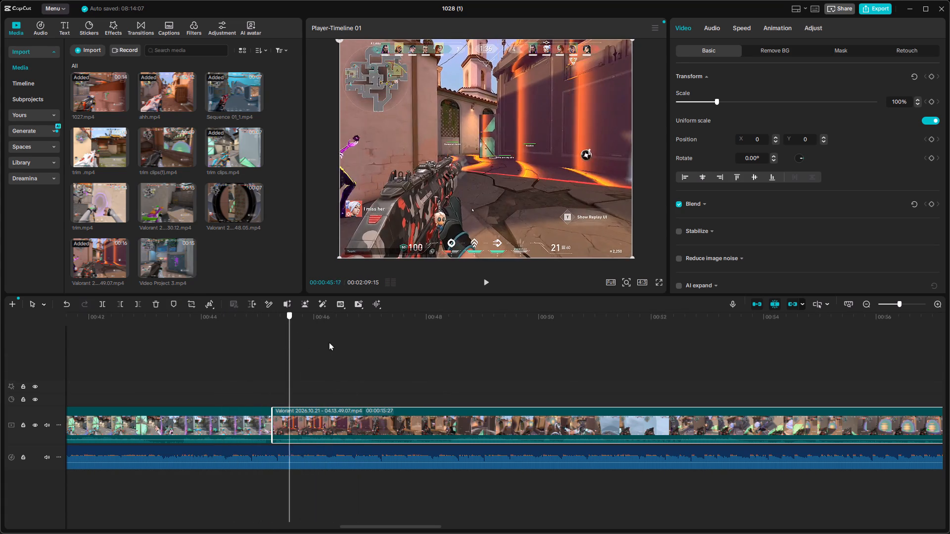
pyautogui.moveTo(329, 342); pyautogui.dragTo(481, 370)
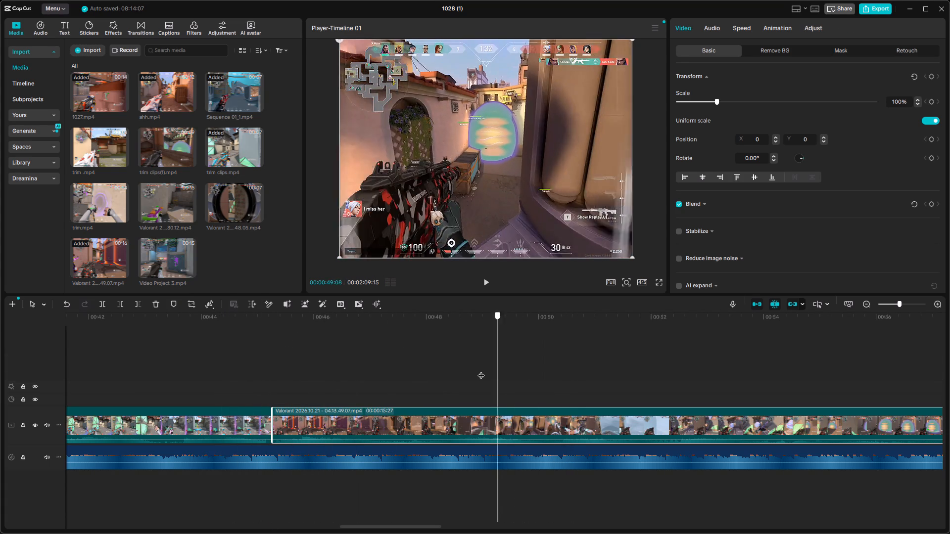
pyautogui.moveTo(481, 370); pyautogui.dragTo(530, 366)
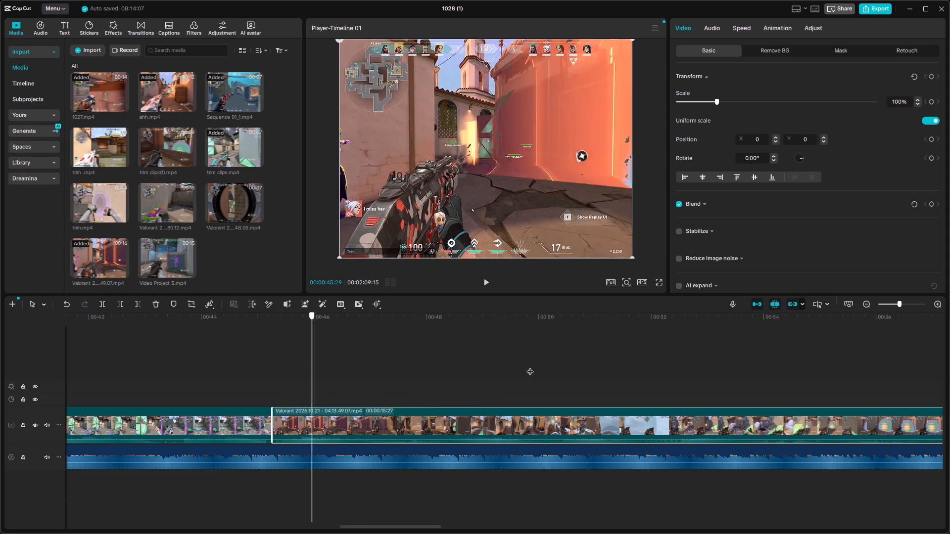
pyautogui.moveTo(530, 366); pyautogui.dragTo(949, 397)
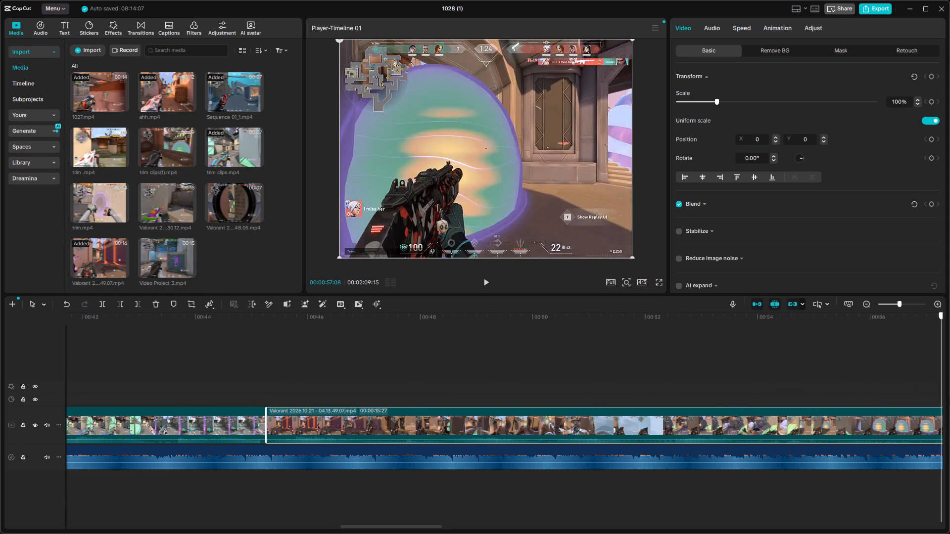
pyautogui.moveTo(949, 397); pyautogui.dragTo(603, 401)
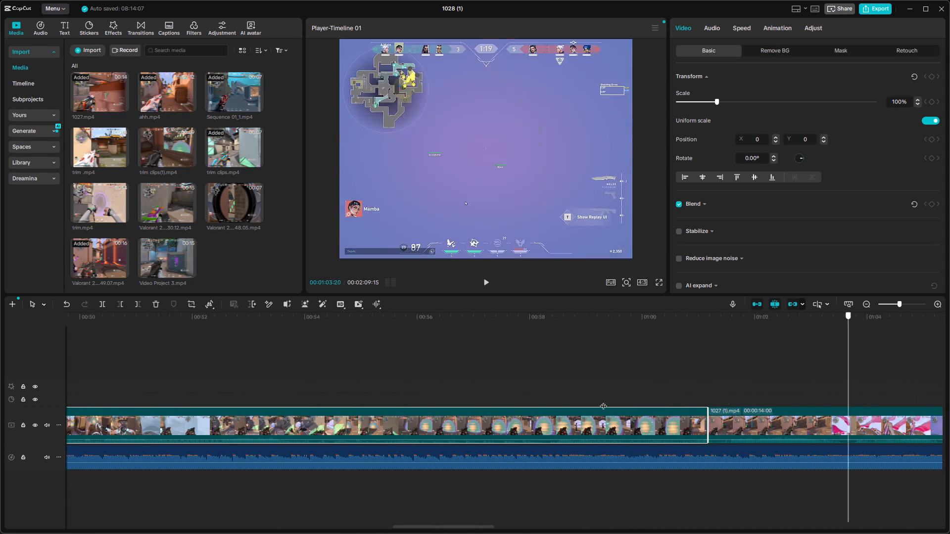
pyautogui.moveTo(603, 401); pyautogui.dragTo(79, 403)
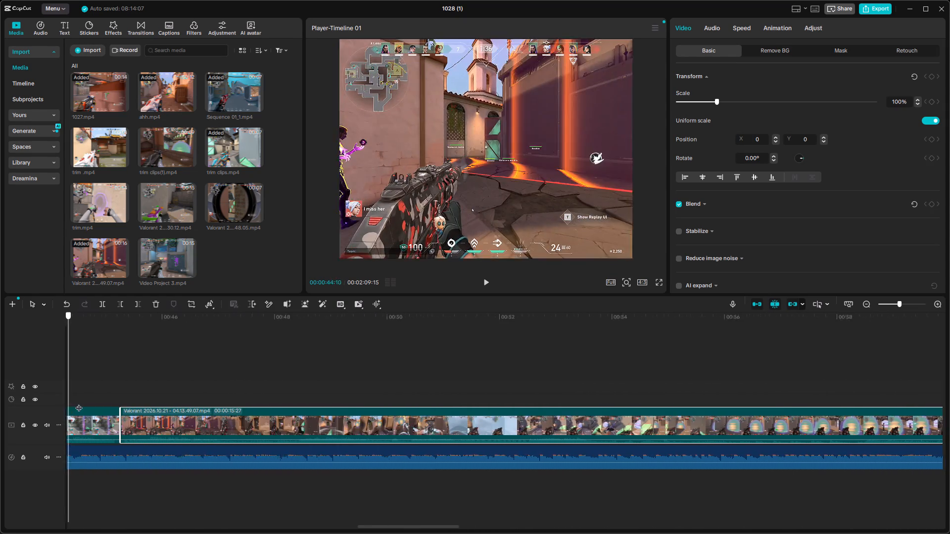
pyautogui.moveTo(79, 403); pyautogui.dragTo(75, 412)
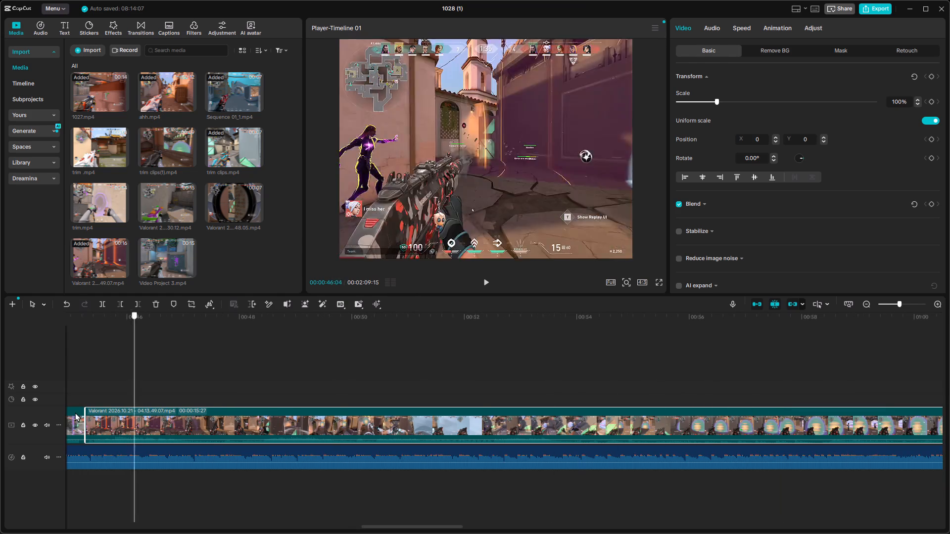
pyautogui.moveTo(75, 412); pyautogui.dragTo(287, 421)
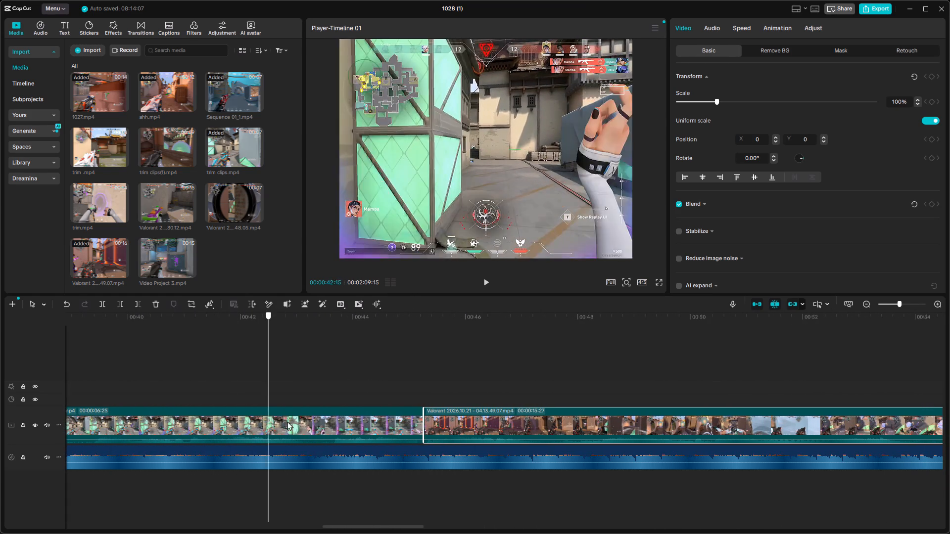
pyautogui.moveTo(287, 421); pyautogui.dragTo(347, 431)
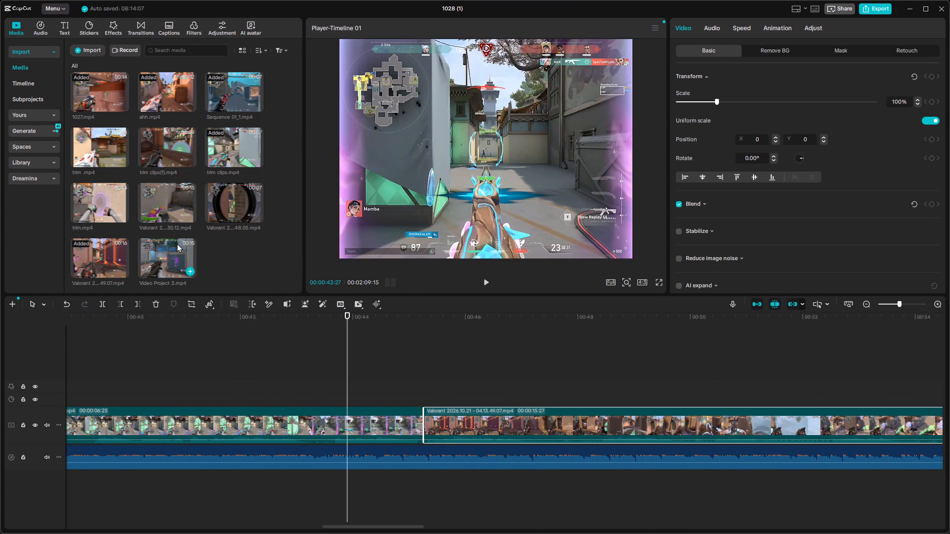
# Insert trim .mp4 on the main track between trim clips.mp4 and the Valorant 04.13.49.07 clip.
pyautogui.moveTo(106, 152); pyautogui.dragTo(381, 395)
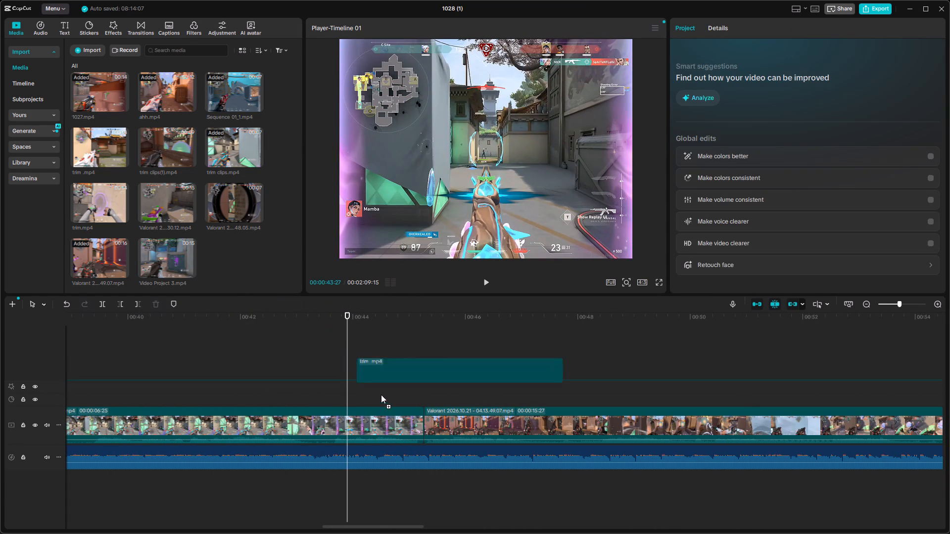
pyautogui.moveTo(381, 395); pyautogui.dragTo(431, 432)
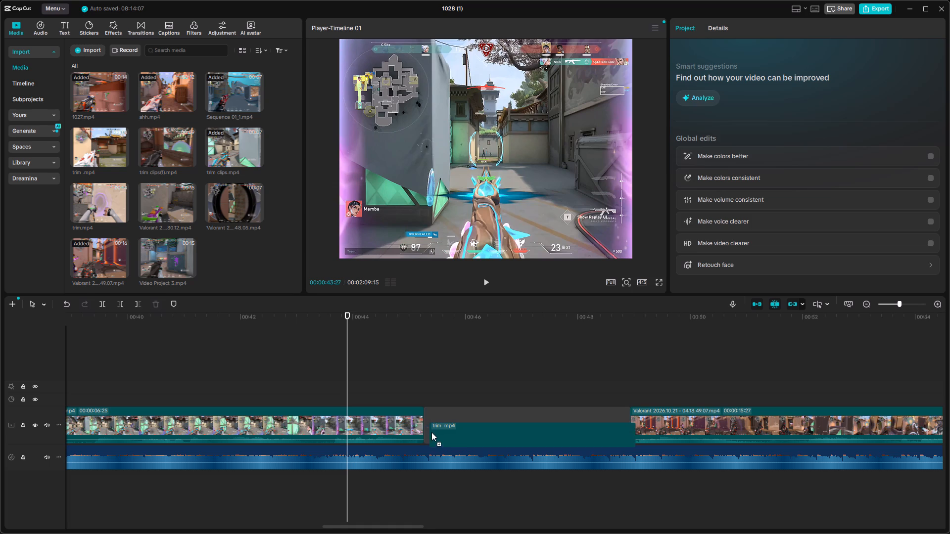
pyautogui.moveTo(431, 432); pyautogui.dragTo(430, 433)
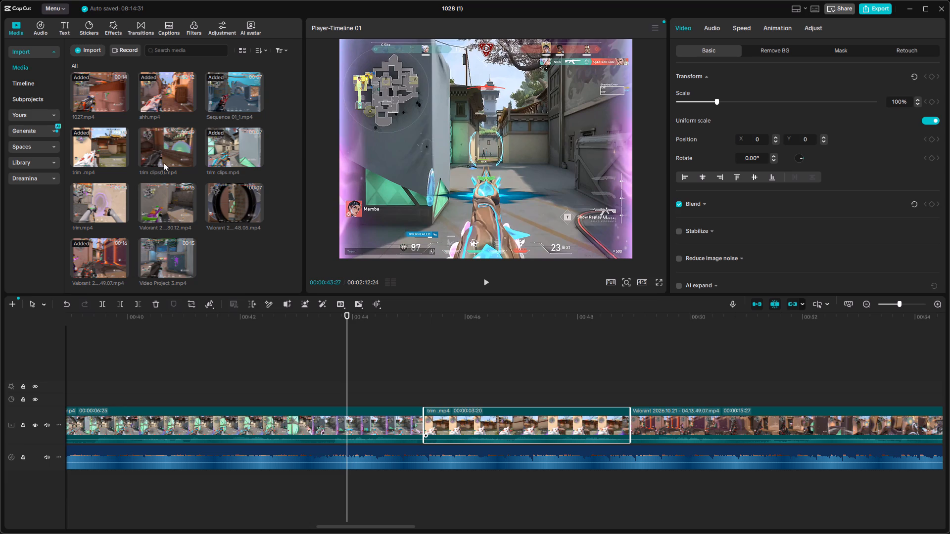
# Insert trim clips(1).mp4 on the main track between trim clips.mp4 and trim .mp4.
pyautogui.moveTo(165, 156); pyautogui.dragTo(434, 413)
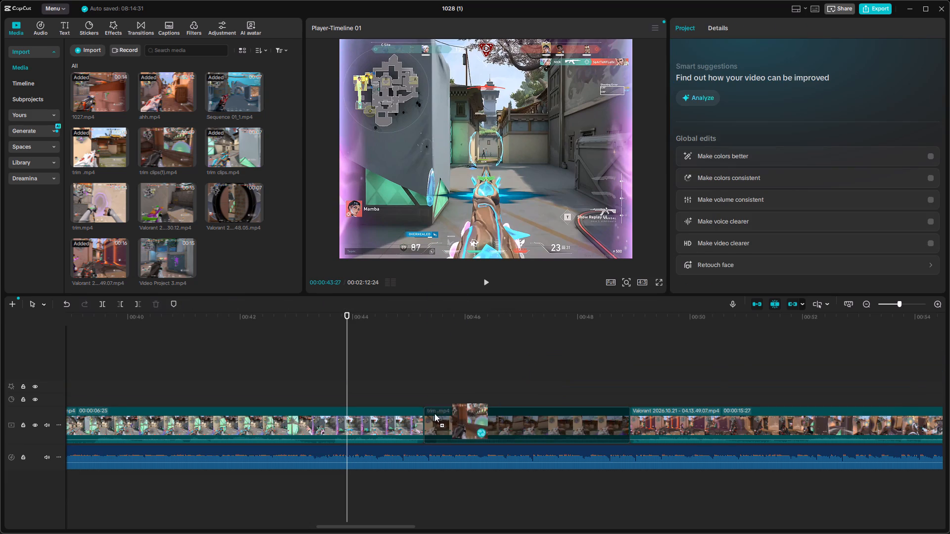
pyautogui.moveTo(434, 413); pyautogui.dragTo(431, 419)
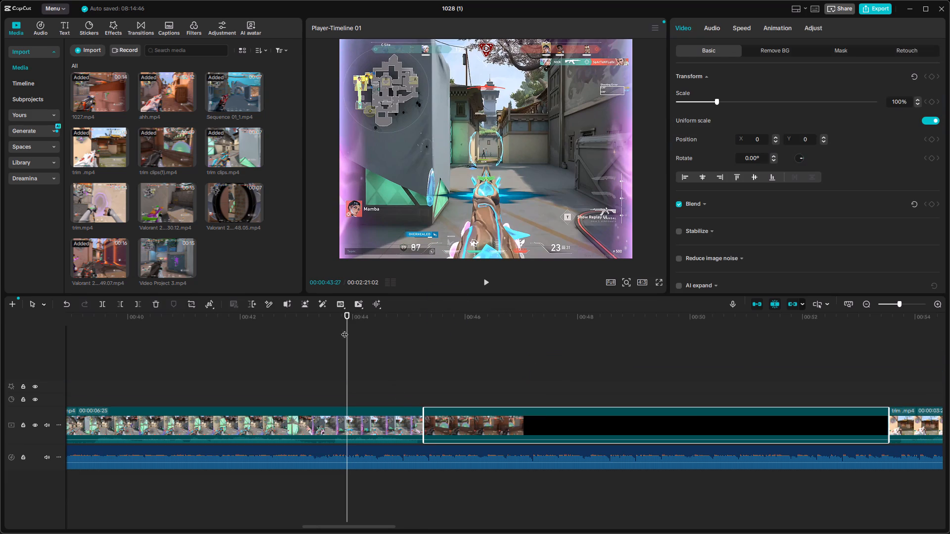
# Play the video from the start, switch the preview to full screen, and rewind to watch from the wallpaper intro again.
pyautogui.moveTo(345, 311); pyautogui.dragTo(30, 338)
pyautogui.moveTo(345, 317); pyautogui.dragTo(155, 330)
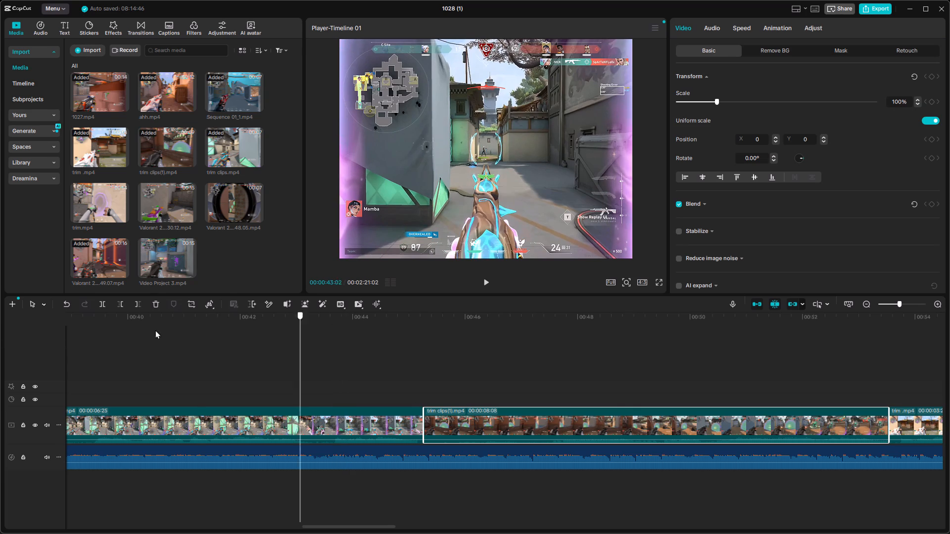
pyautogui.moveTo(155, 330); pyautogui.dragTo(0, 327)
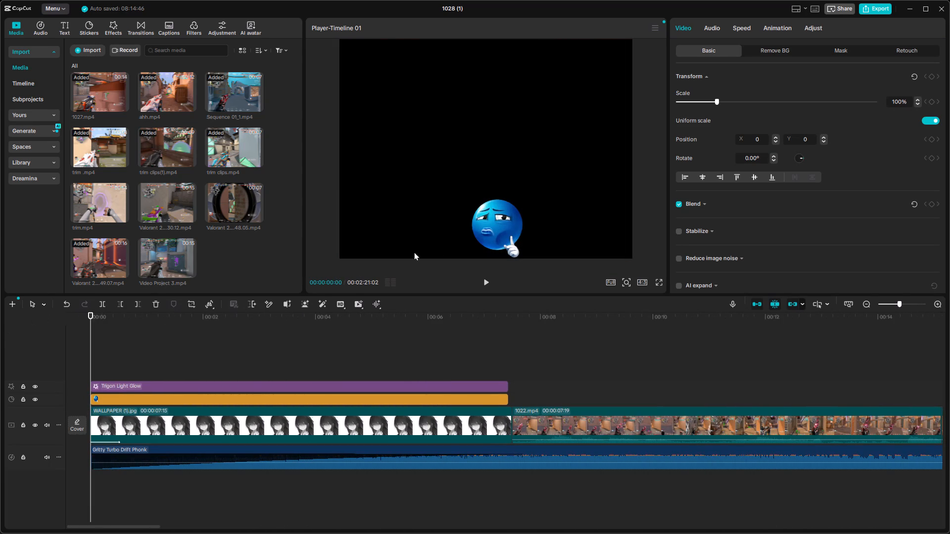
pyautogui.click(495, 280)
pyautogui.click(489, 282)
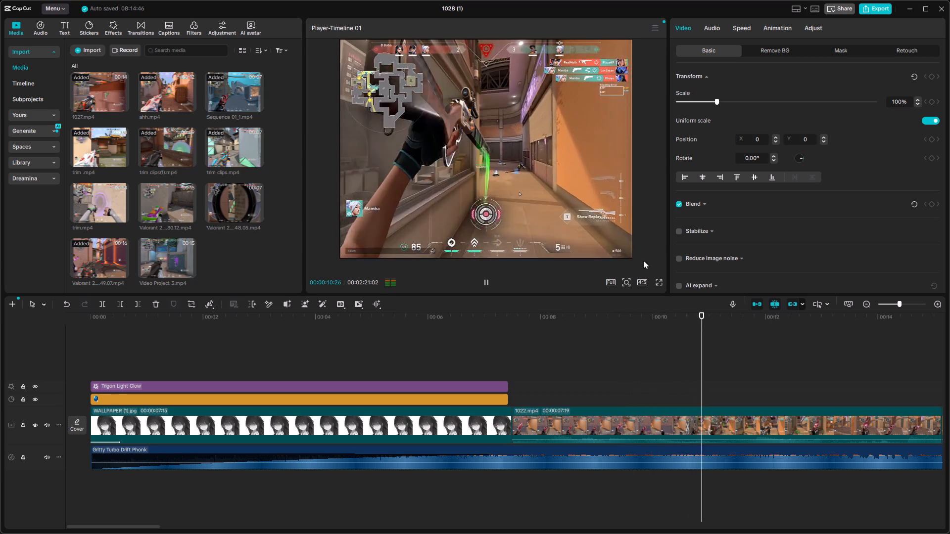
pyautogui.click(659, 282)
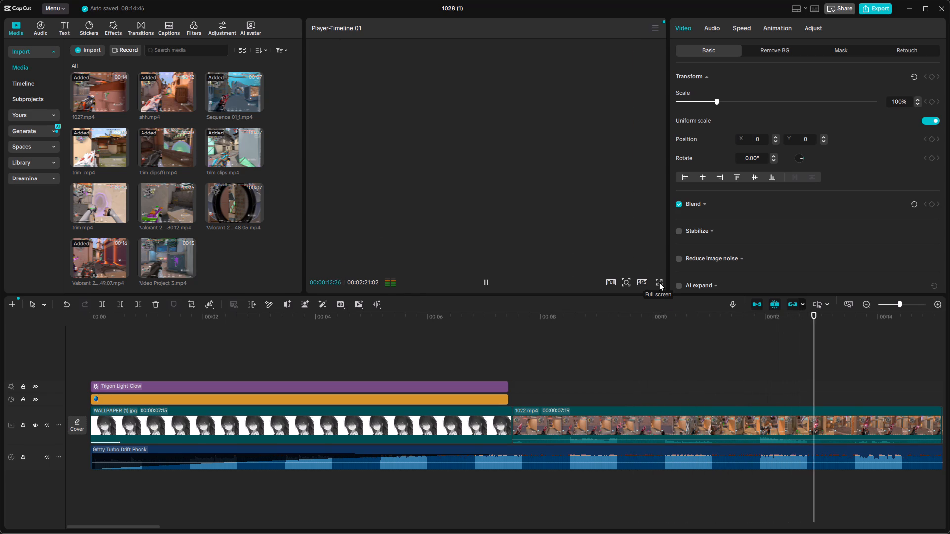
pyautogui.moveTo(443, 489); pyautogui.dragTo(429, 492)
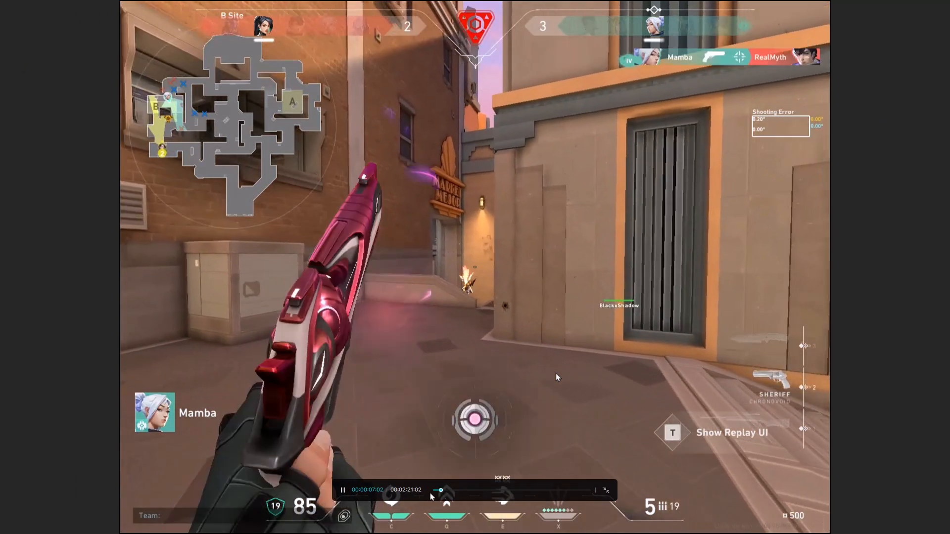
pyautogui.moveTo(429, 492); pyautogui.dragTo(402, 494)
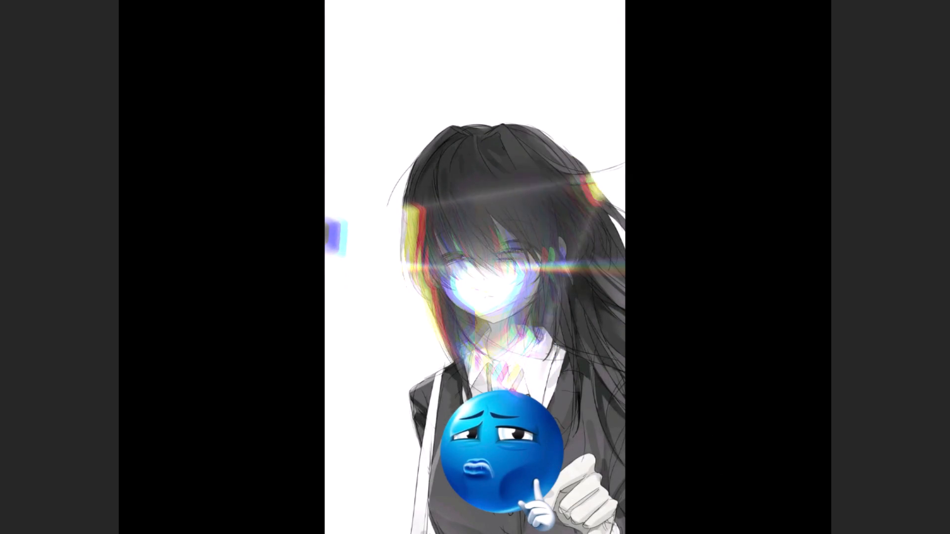
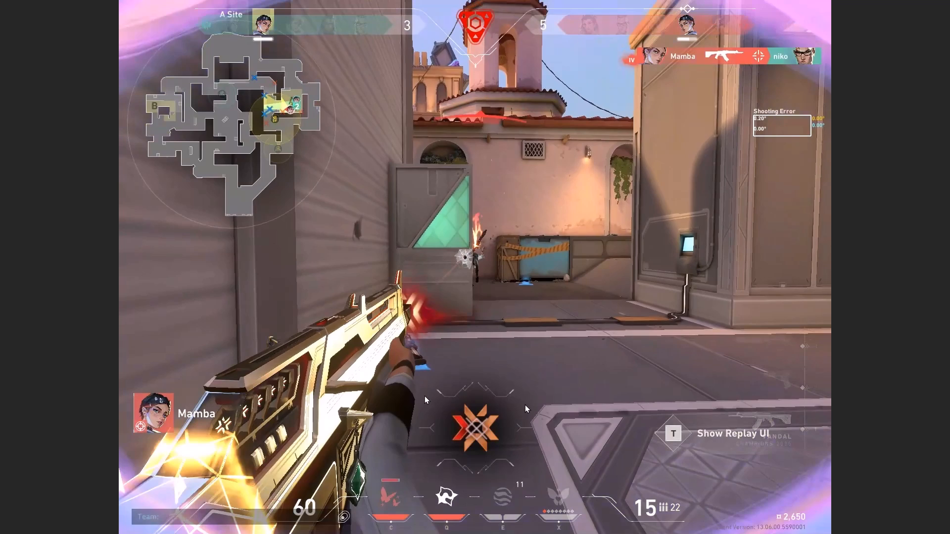
# Stop reviewing the video in full screen near 00:01:26 and return to the editing timeline.
pyautogui.click(557, 383)
pyautogui.click(435, 448)
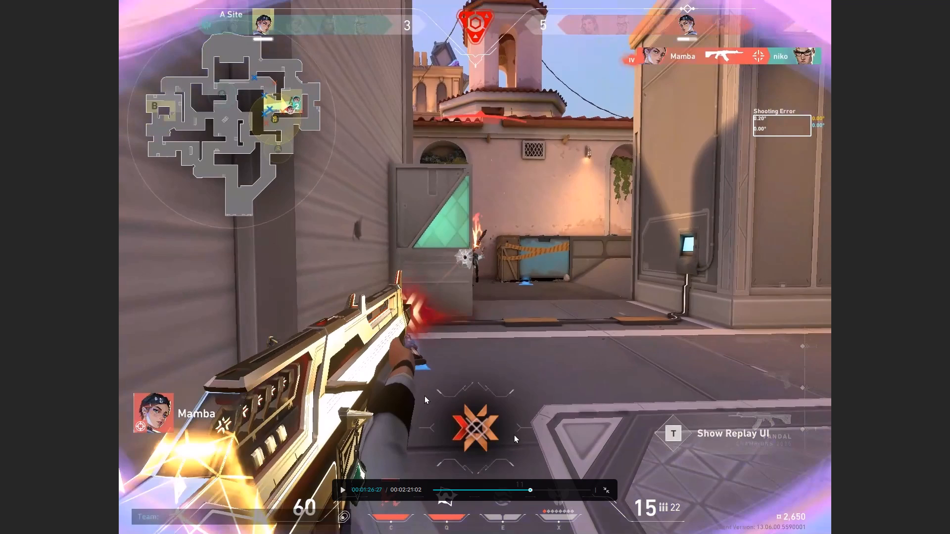
pyautogui.doubleClick(924, 505)
pyautogui.click(943, 510)
pyautogui.click(607, 485)
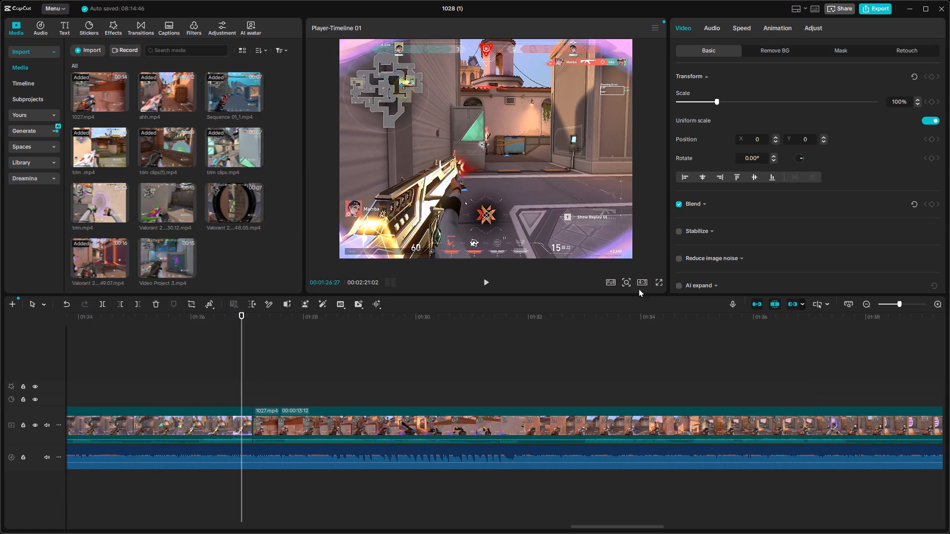
# Change the project's aspect ratio from 4:3 to 16:9 and try to widen the gameplay clip's left edge in the preview.
pyautogui.click(646, 281)
pyautogui.click(693, 319)
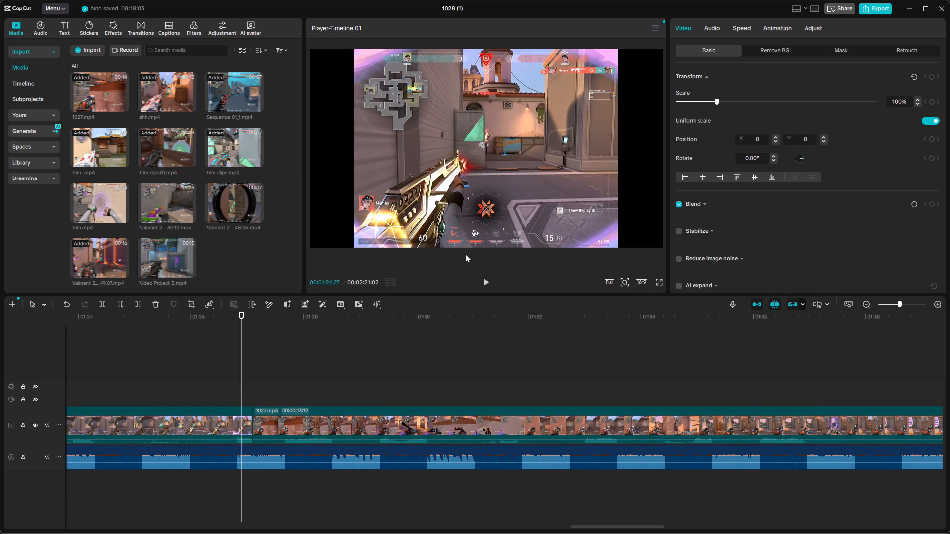
pyautogui.moveTo(352, 185); pyautogui.dragTo(332, 186)
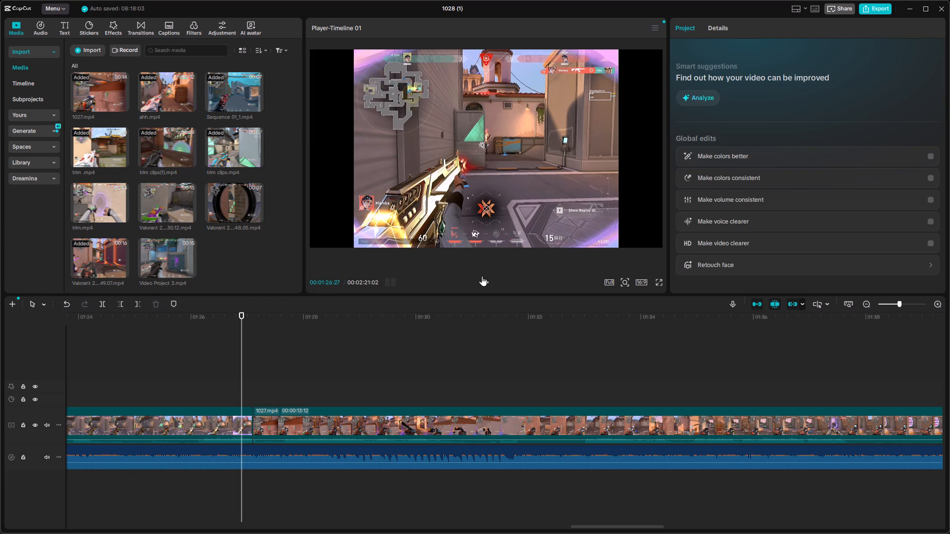
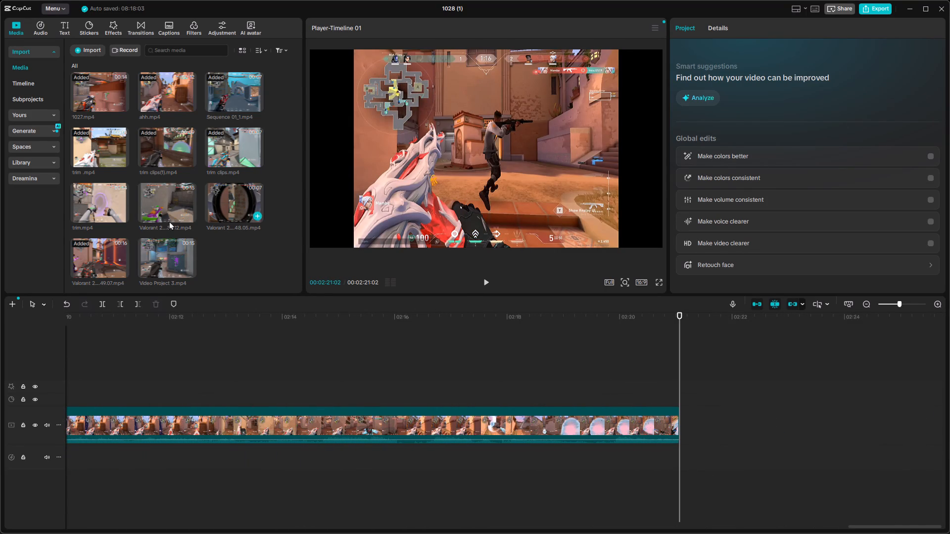
# Append the clip Valorant 2026.10.21 - 04.09.48.05.mp4 to the end of the main track at 00:02:21:02.
pyautogui.moveTo(679, 314); pyautogui.dragTo(717, 329)
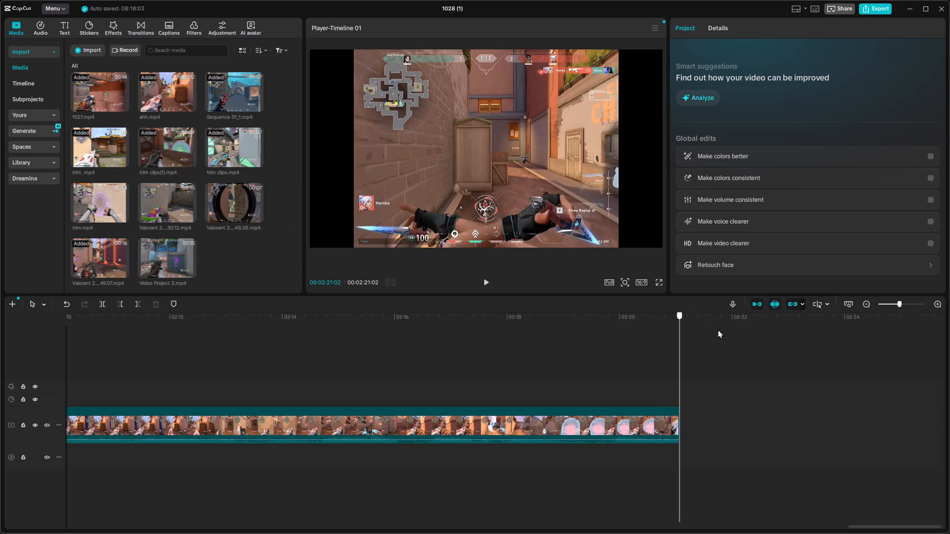
pyautogui.moveTo(717, 329); pyautogui.dragTo(721, 330)
pyautogui.scroll(6, 243, 210)
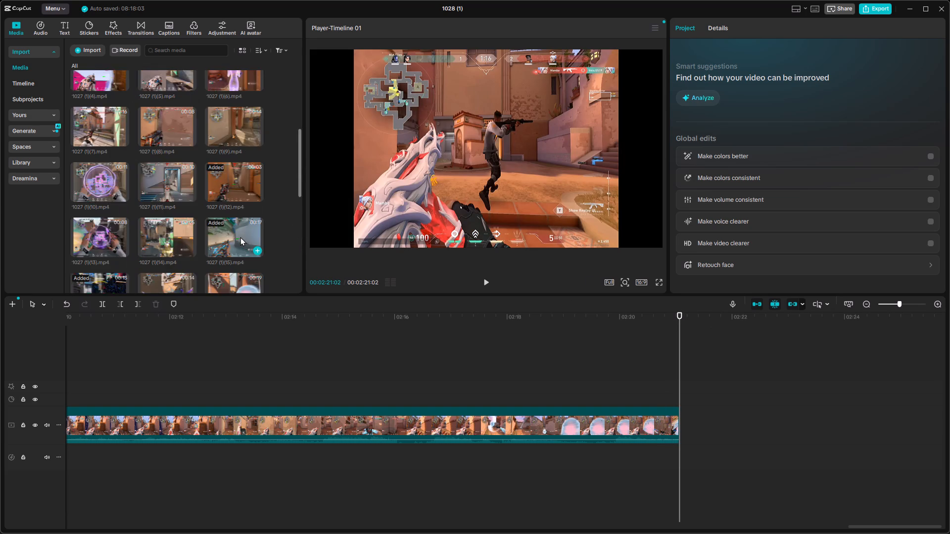
pyautogui.scroll(2, 240, 237)
pyautogui.scroll(-13, 240, 237)
pyautogui.moveTo(235, 201); pyautogui.dragTo(394, 264)
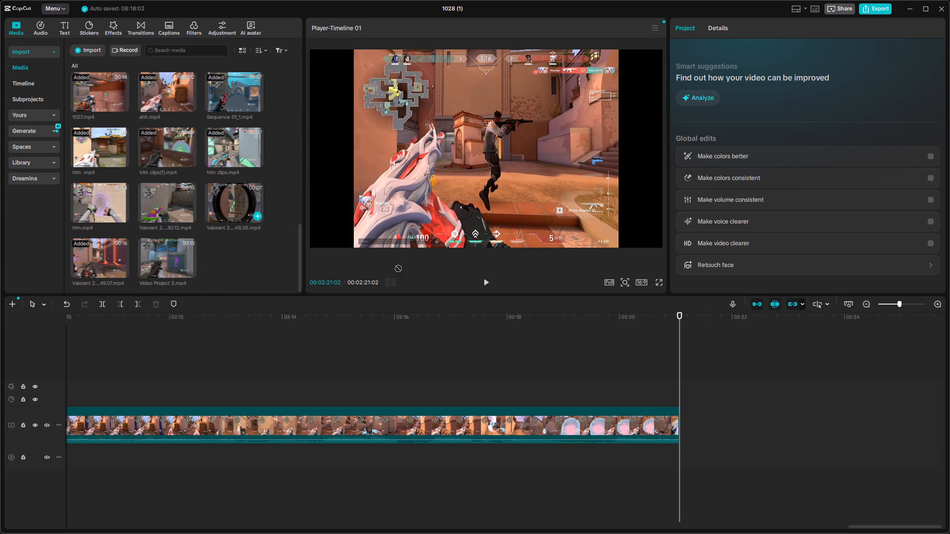
pyautogui.moveTo(394, 264); pyautogui.dragTo(694, 429)
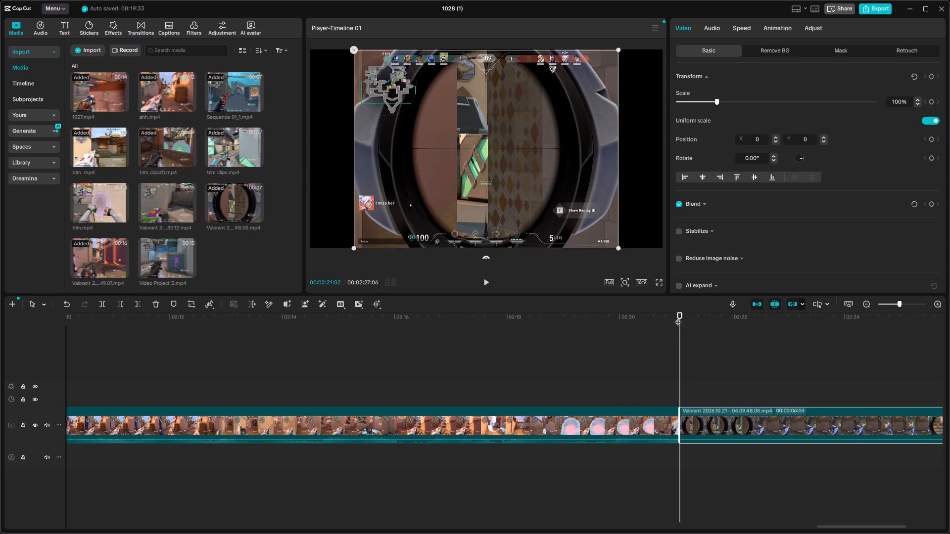
# Append the clip 1027 (1)(1).mp4 directly after the scoped Valorant clip, at 00:02:27:06 on the main track.
pyautogui.moveTo(679, 316); pyautogui.dragTo(949, 371)
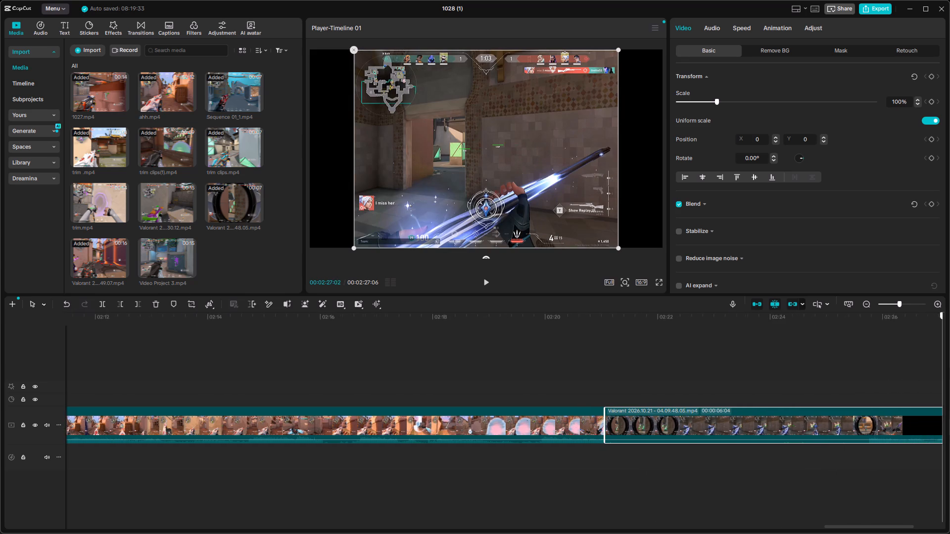
pyautogui.moveTo(949, 371); pyautogui.dragTo(949, 374)
pyautogui.scroll(6, 207, 159)
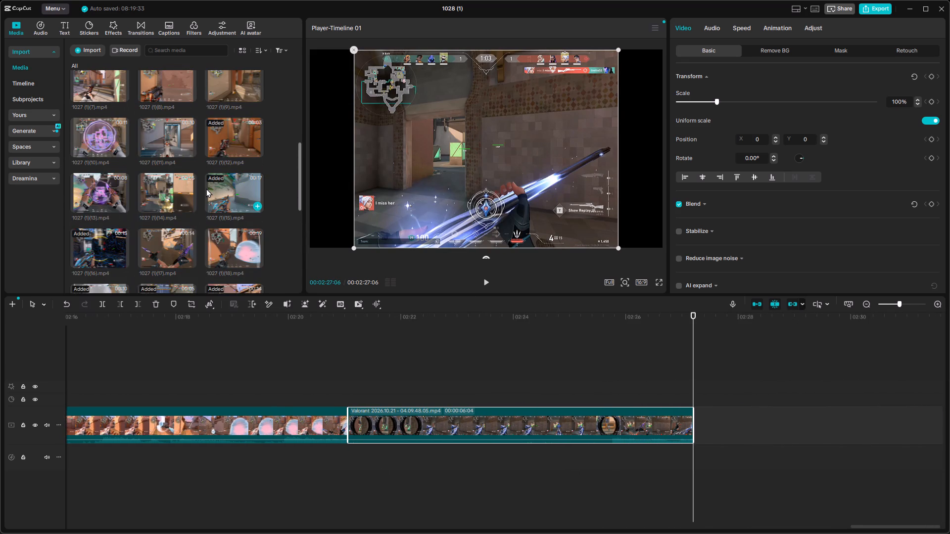
pyautogui.scroll(2, 206, 188)
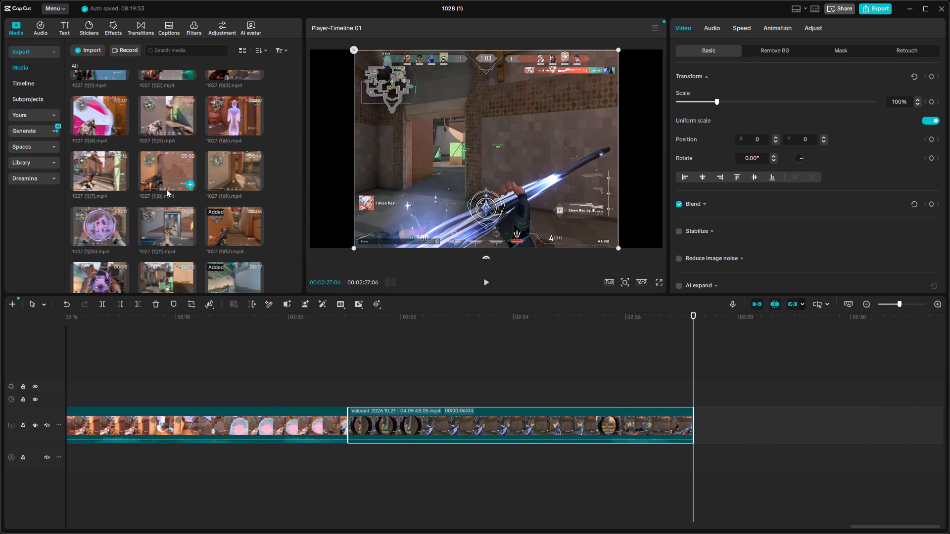
pyautogui.scroll(4, 166, 189)
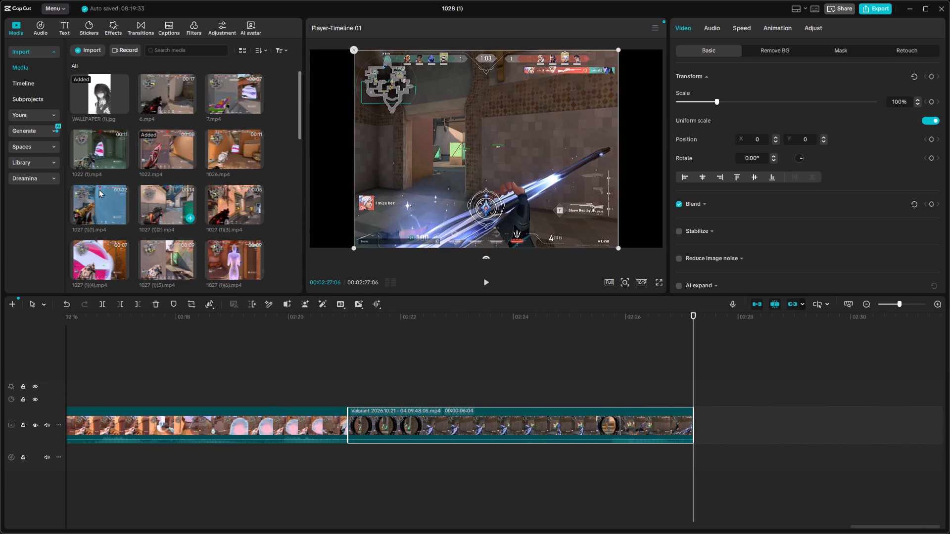
pyautogui.moveTo(96, 196); pyautogui.dragTo(715, 423)
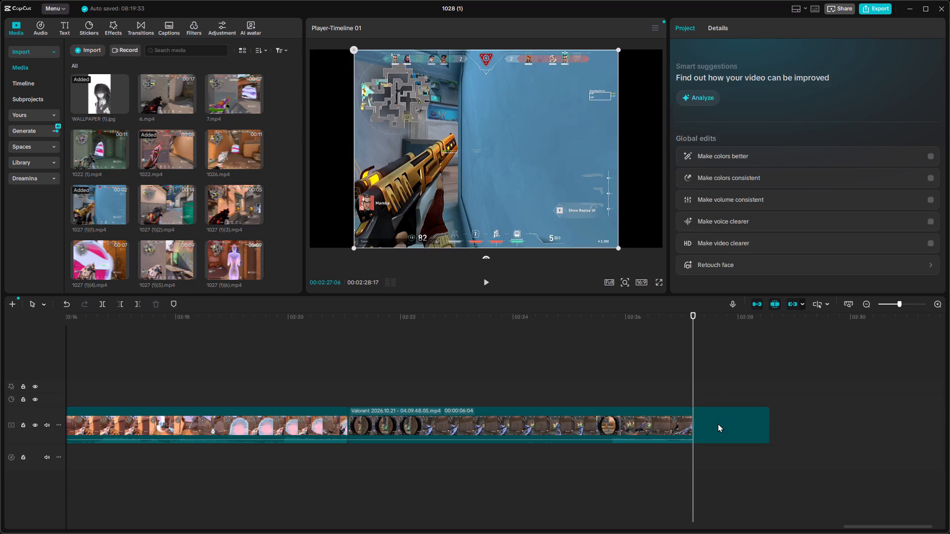
# Preview the clip 1027 (1)(6).mp4 and append it to the end of the main track at 00:02:28:17.
pyautogui.moveTo(690, 317); pyautogui.dragTo(772, 349)
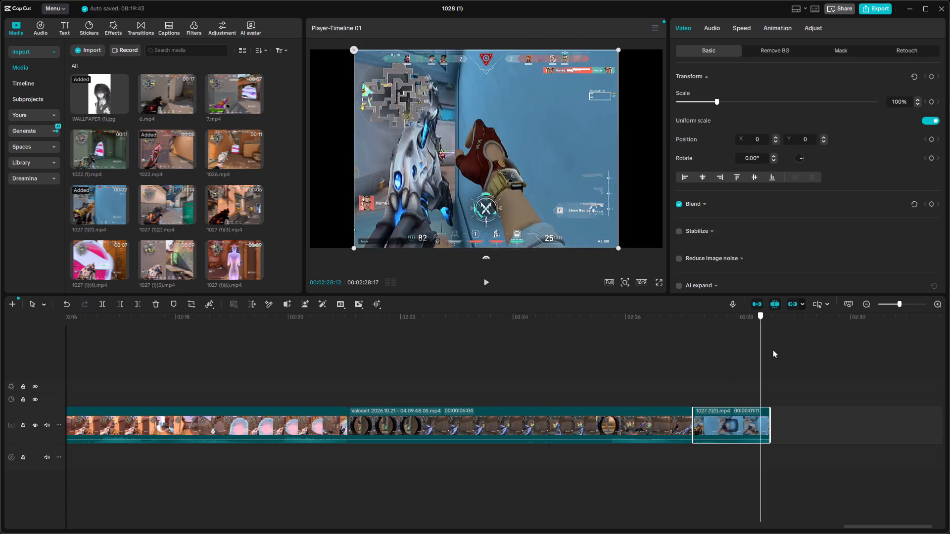
pyautogui.moveTo(772, 349); pyautogui.dragTo(803, 356)
pyautogui.scroll(-4, 234, 270)
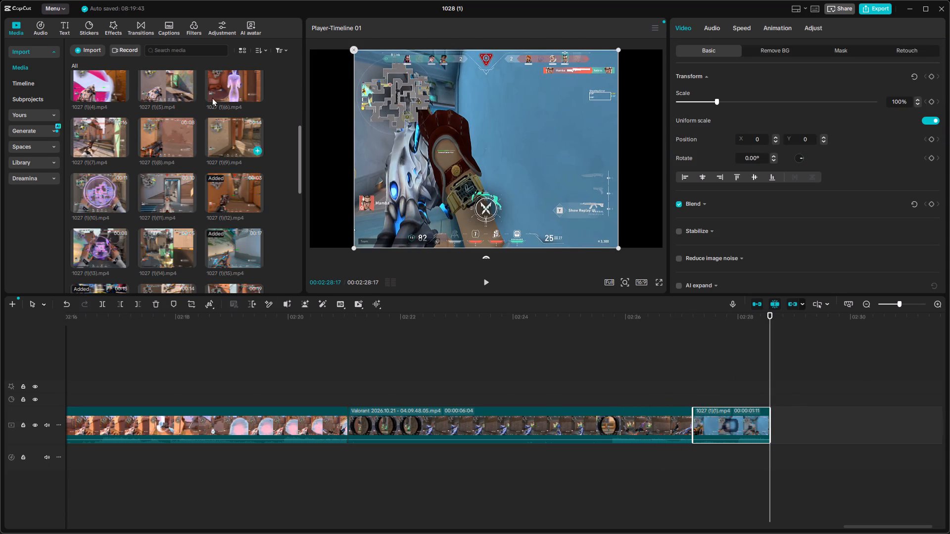
pyautogui.click(213, 91)
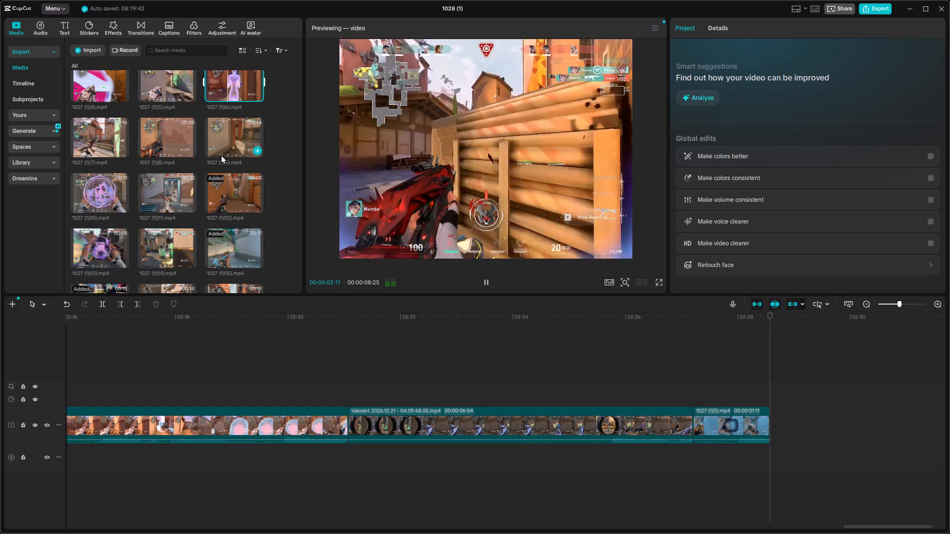
pyautogui.moveTo(225, 88); pyautogui.dragTo(249, 109)
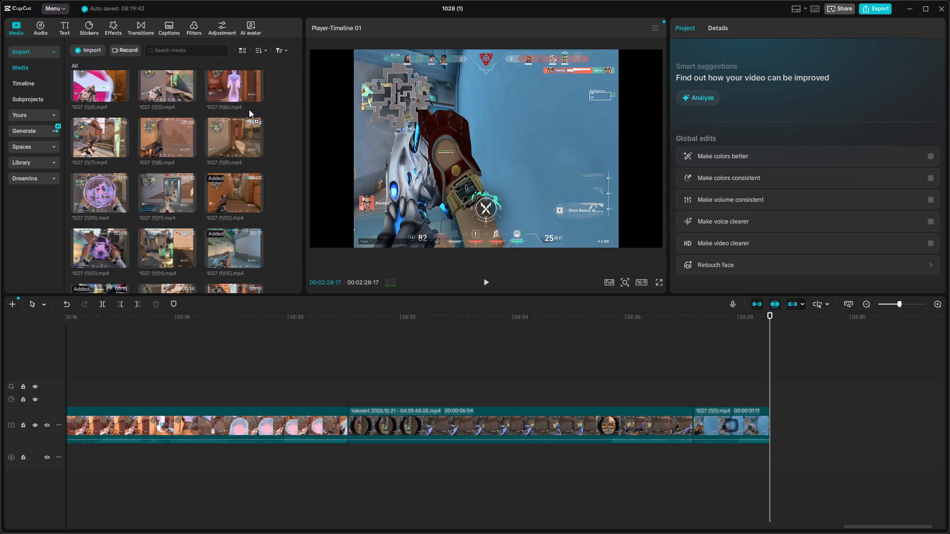
pyautogui.moveTo(249, 109); pyautogui.dragTo(776, 411)
# Append the clip 1027 (1)(13).mp4 after 1027 (1)(6).mp4, at 00:02:37:13 on the main track.
pyautogui.scroll(-4, 617, 386)
pyautogui.scroll(-1, 633, 437)
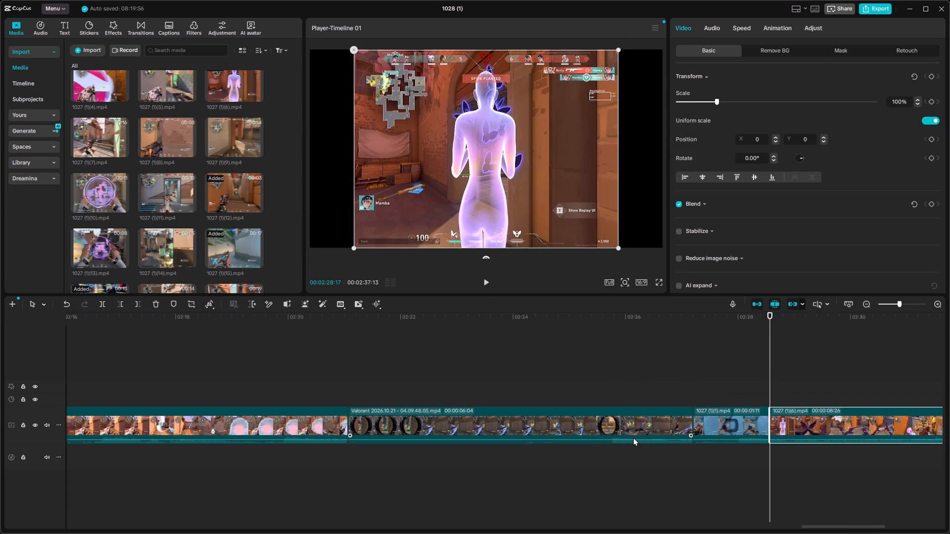
pyautogui.scroll(-3, 633, 437)
pyautogui.moveTo(768, 321); pyautogui.dragTo(891, 339)
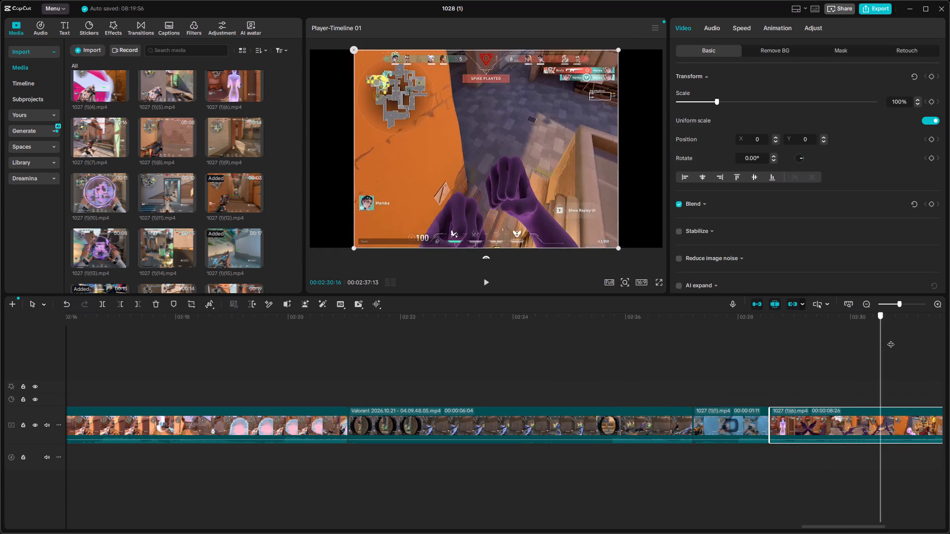
pyautogui.moveTo(891, 339); pyautogui.dragTo(897, 353)
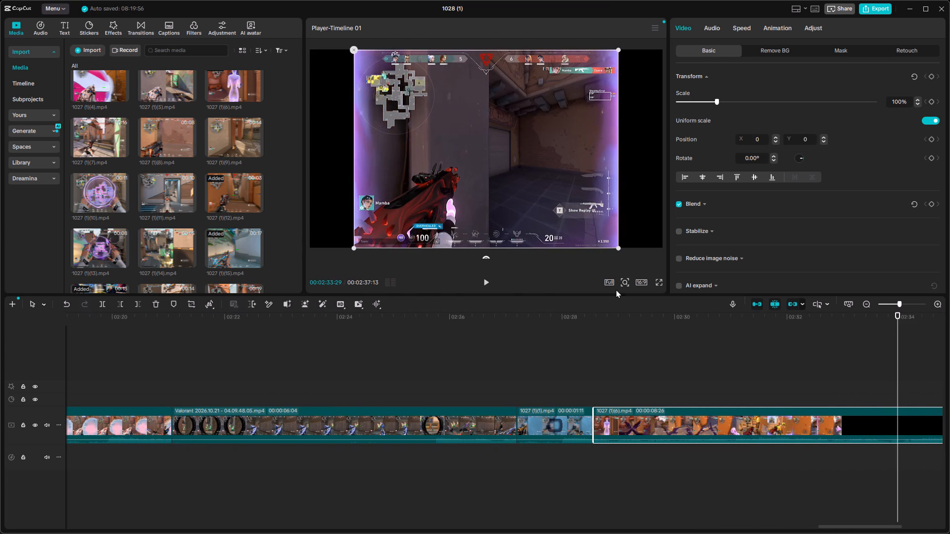
pyautogui.scroll(-4, 846, 319)
pyautogui.moveTo(902, 313); pyautogui.dragTo(949, 326)
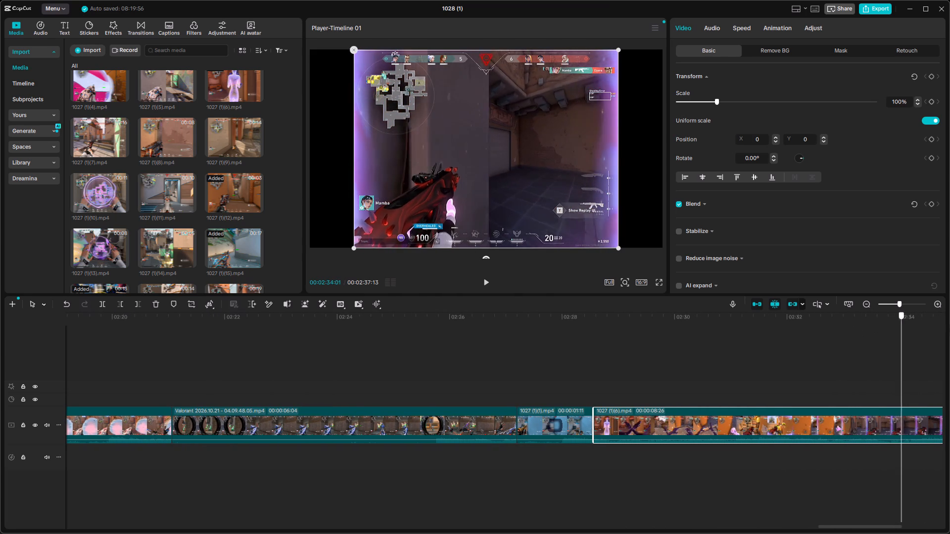
pyautogui.moveTo(949, 326); pyautogui.dragTo(949, 331)
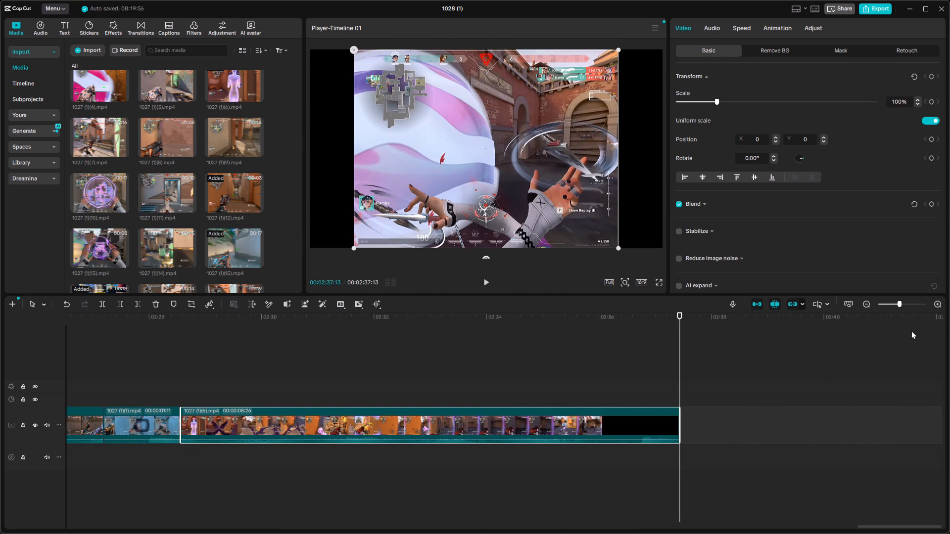
pyautogui.moveTo(678, 316); pyautogui.dragTo(730, 324)
pyautogui.scroll(-2, 213, 203)
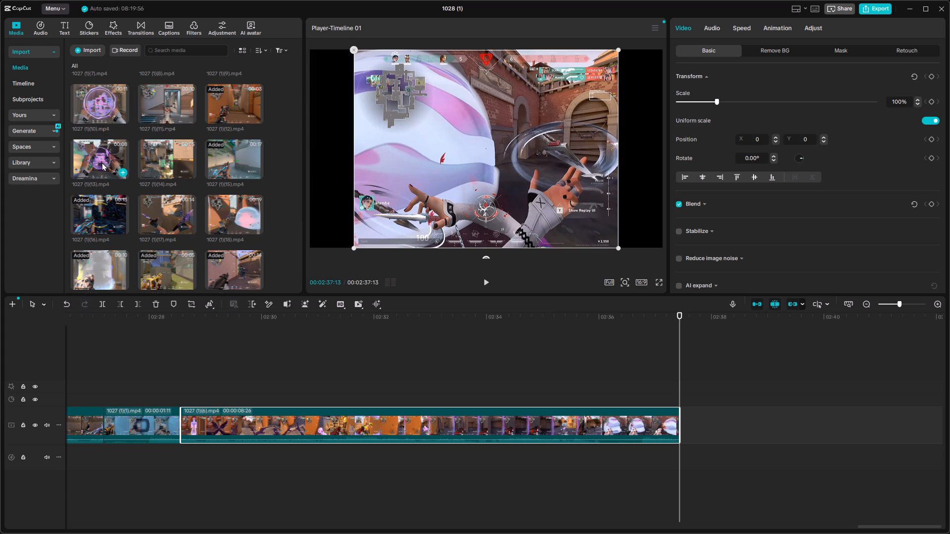
pyautogui.moveTo(97, 159); pyautogui.dragTo(633, 409)
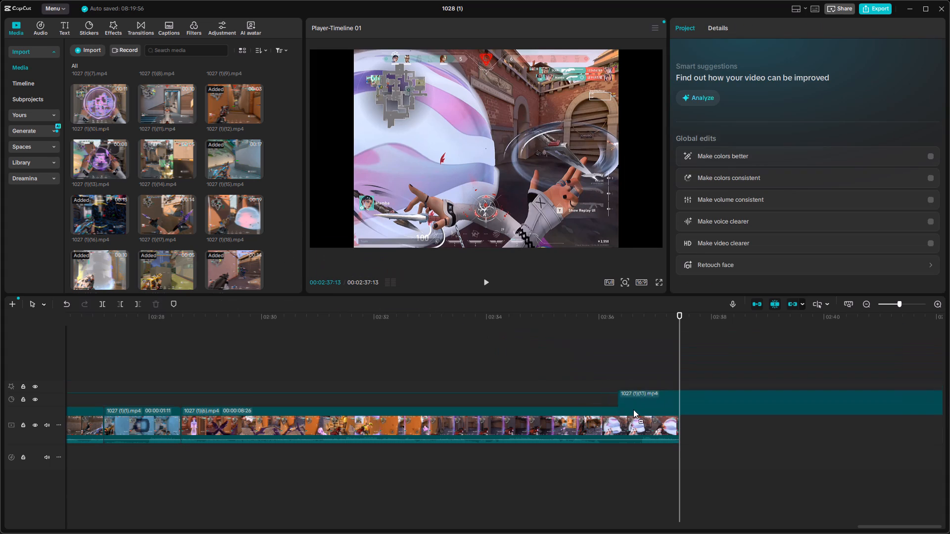
pyautogui.moveTo(633, 409); pyautogui.dragTo(688, 424)
# Append the clip Video Project 3.mp4 after 1027 (1)(13).mp4, at 00:02:45:08 on the main track.
pyautogui.moveTo(678, 317); pyautogui.dragTo(755, 340)
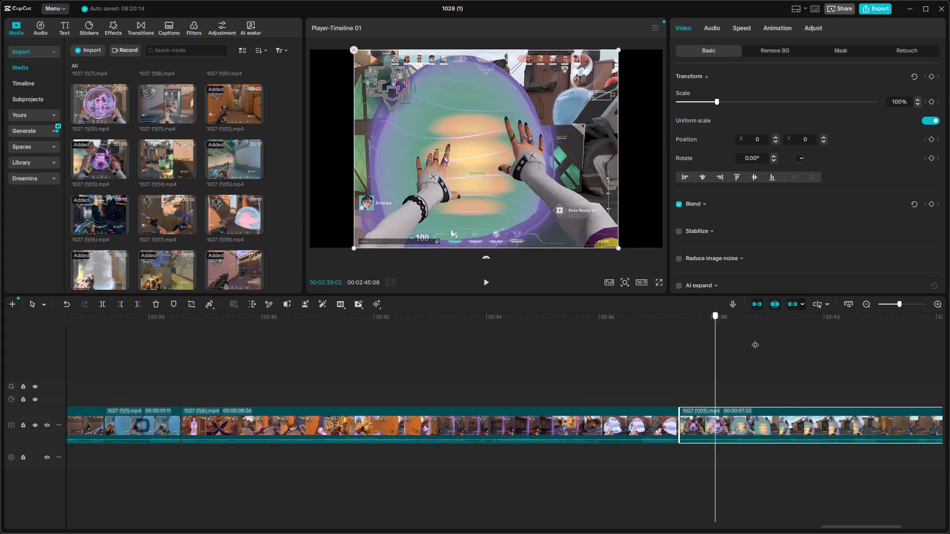
pyautogui.moveTo(755, 340); pyautogui.dragTo(846, 354)
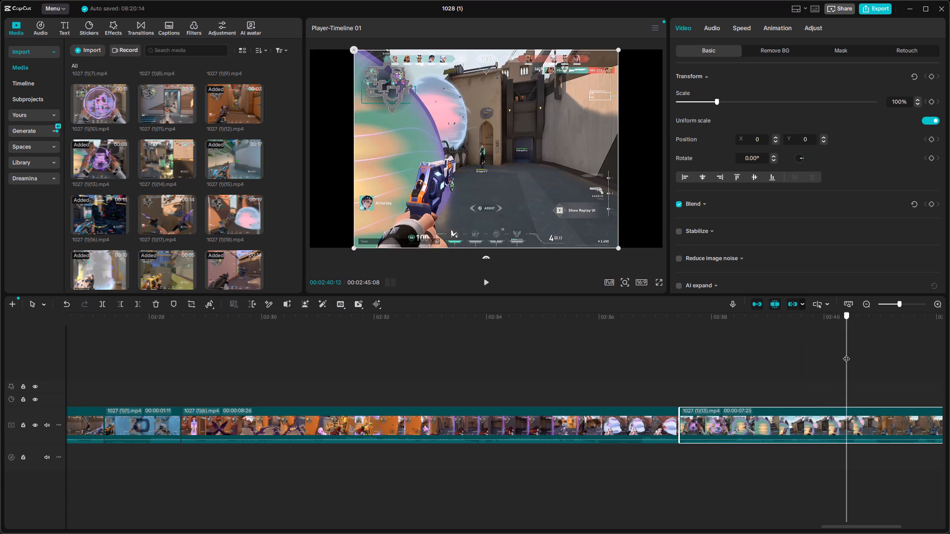
pyautogui.moveTo(846, 354); pyautogui.dragTo(949, 373)
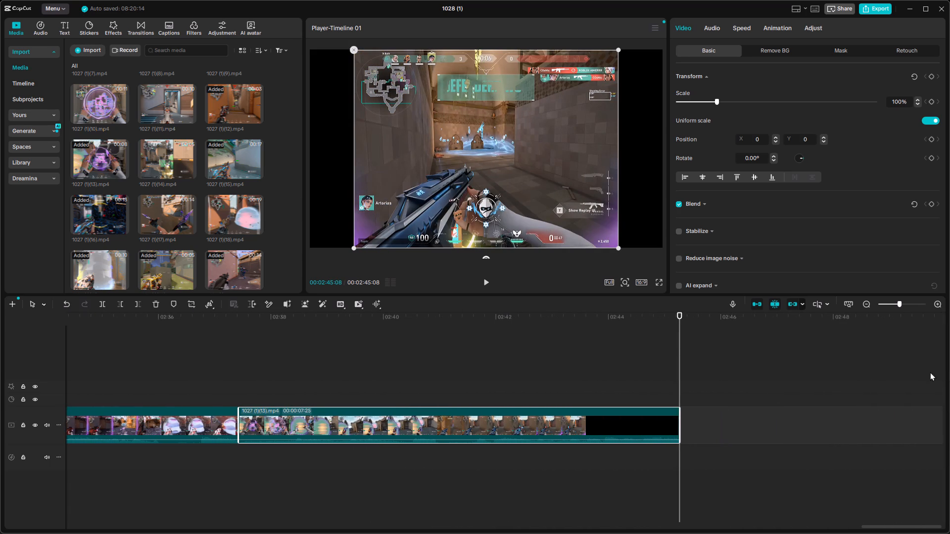
pyautogui.scroll(-1, 107, 217)
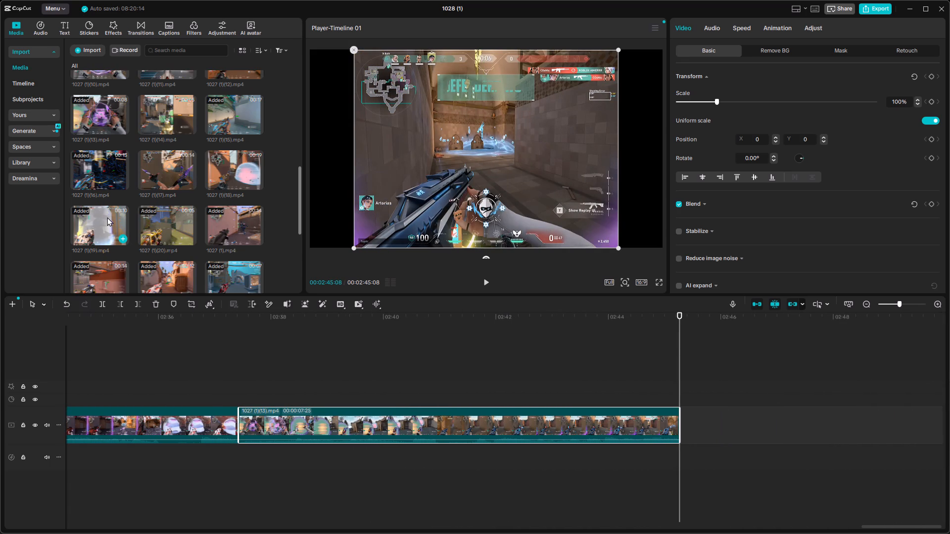
pyautogui.scroll(-2, 98, 218)
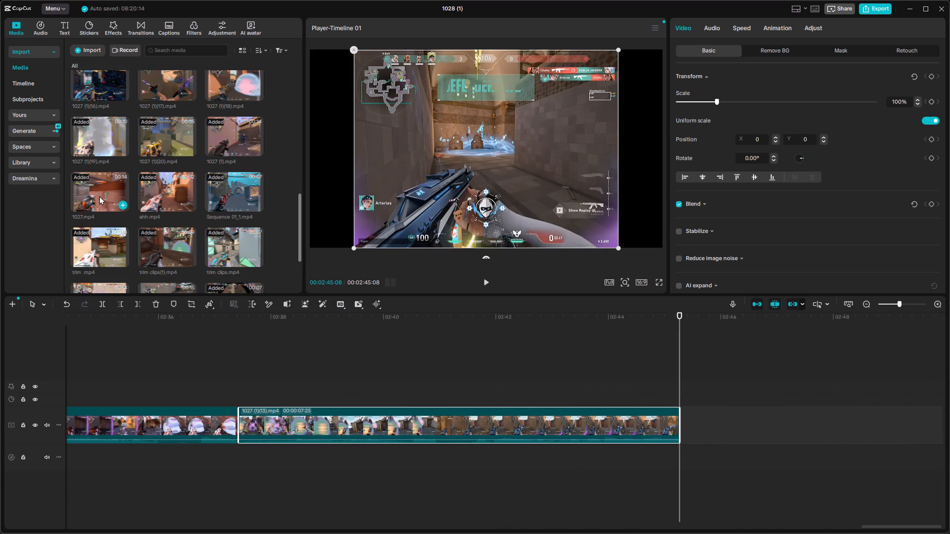
pyautogui.scroll(-2, 109, 250)
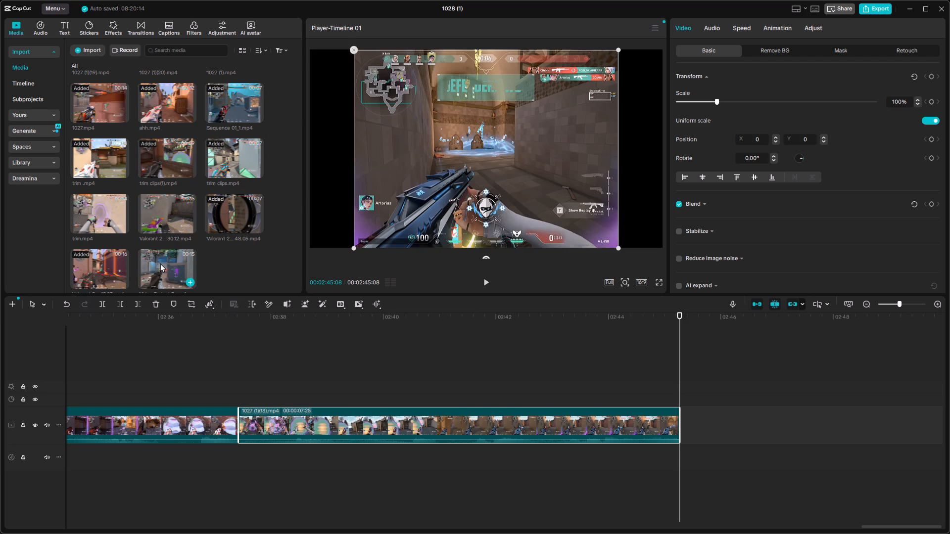
pyautogui.moveTo(160, 263); pyautogui.dragTo(692, 425)
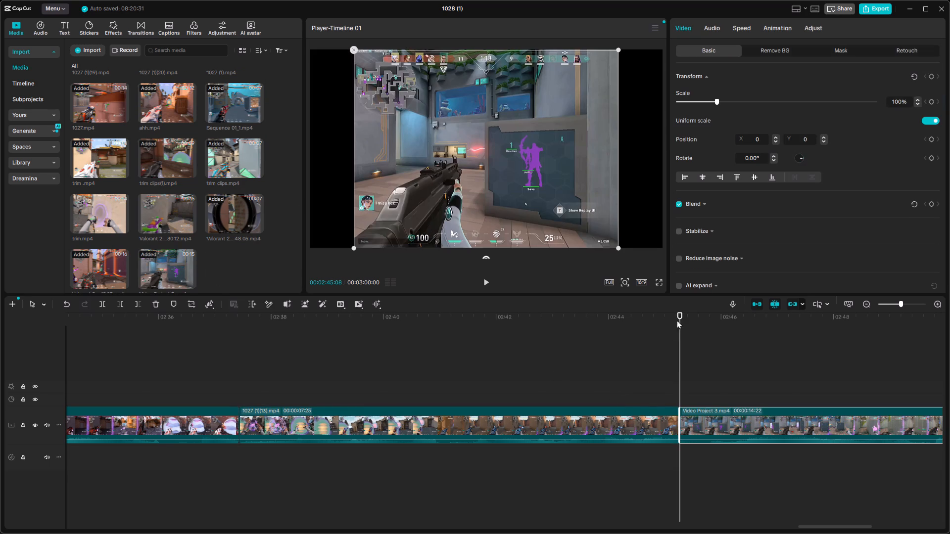
# Scrub through 1027 (1)(13).mp4 and Video Project 3.mp4 up to the timeline's end at 00:03:00:00 to review the footage.
pyautogui.moveTo(678, 314); pyautogui.dragTo(460, 329)
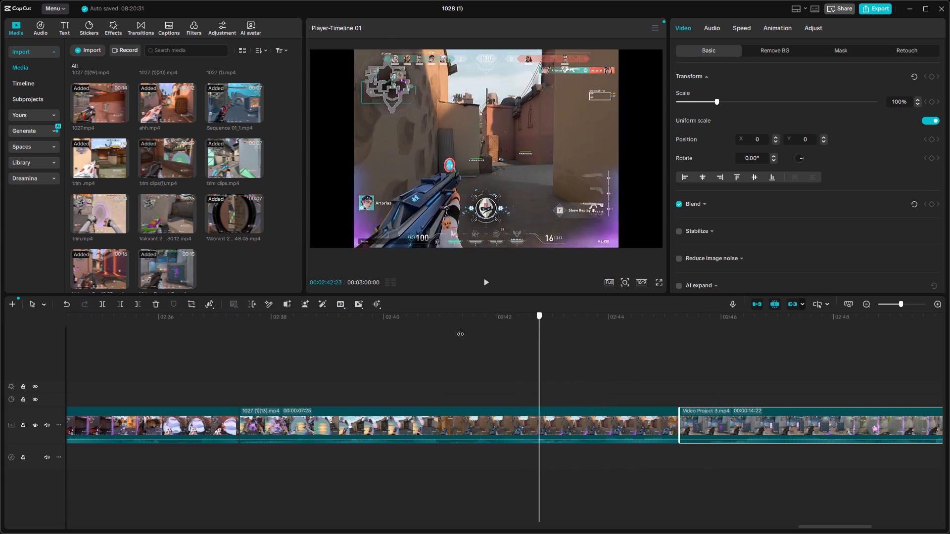
pyautogui.moveTo(460, 329); pyautogui.dragTo(406, 322)
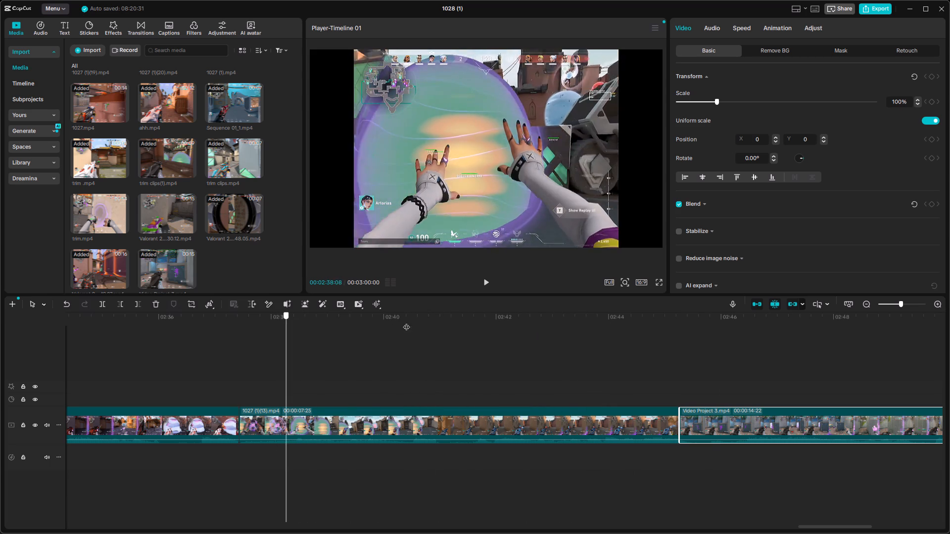
pyautogui.moveTo(406, 322); pyautogui.dragTo(720, 354)
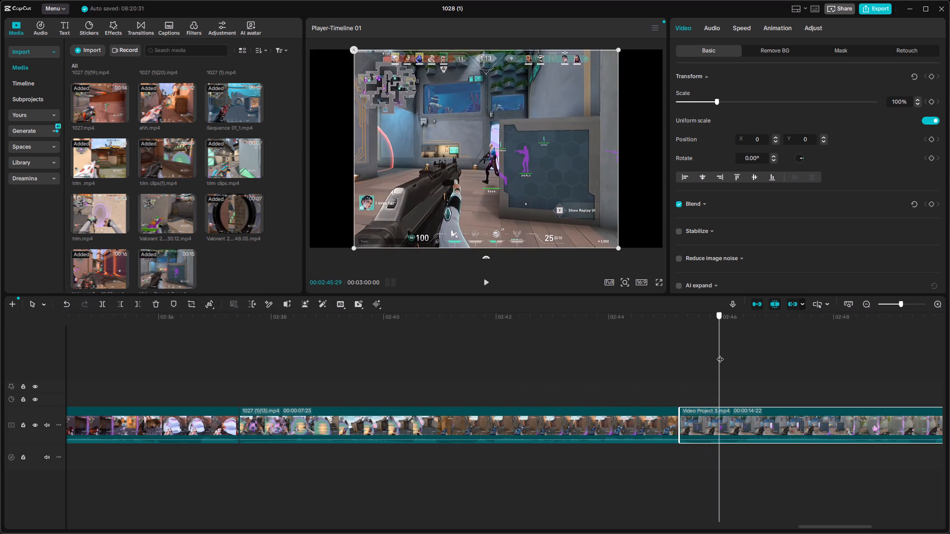
pyautogui.moveTo(720, 354); pyautogui.dragTo(779, 364)
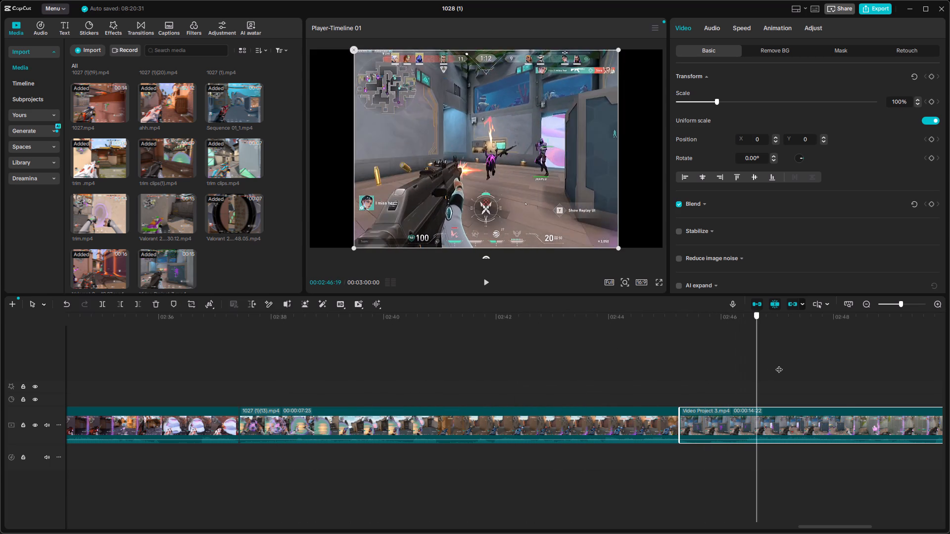
pyautogui.moveTo(779, 364); pyautogui.dragTo(949, 391)
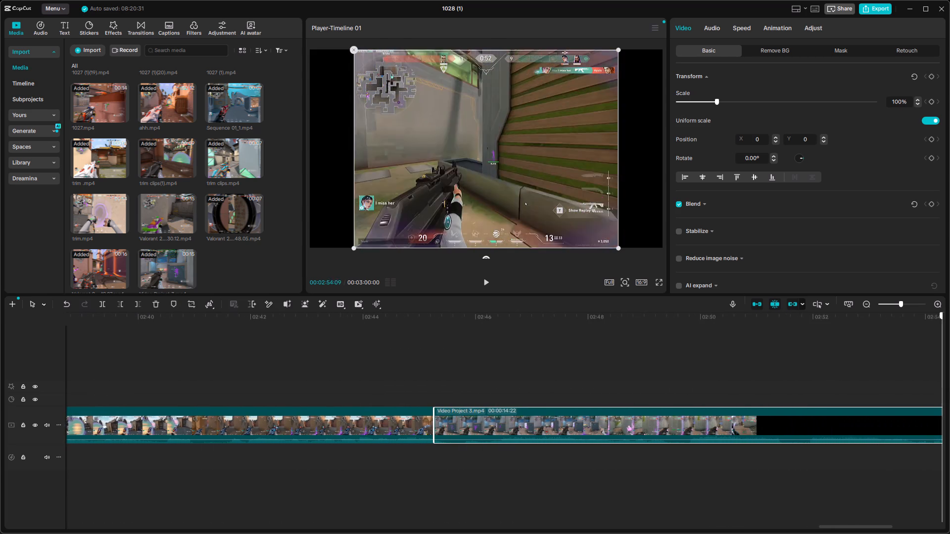
pyautogui.moveTo(949, 391); pyautogui.dragTo(582, 391)
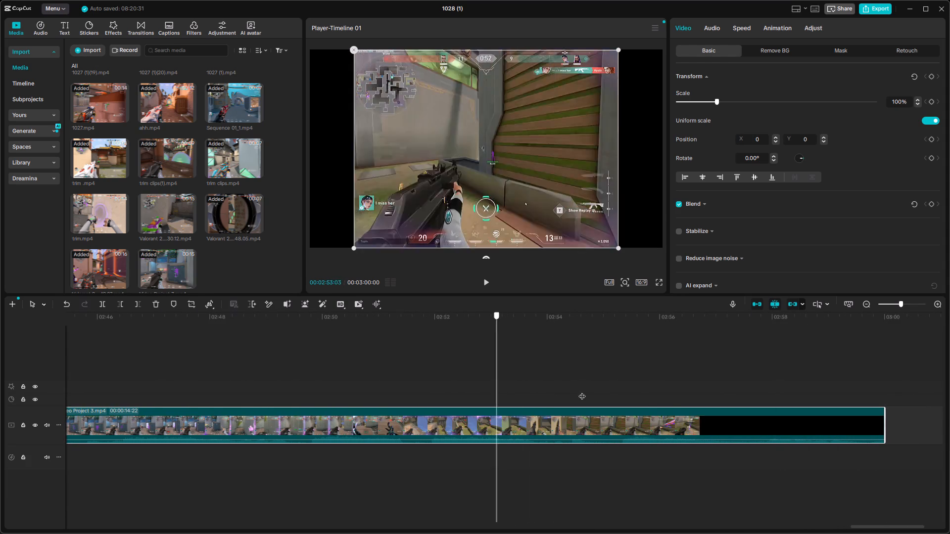
pyautogui.moveTo(582, 391); pyautogui.dragTo(919, 429)
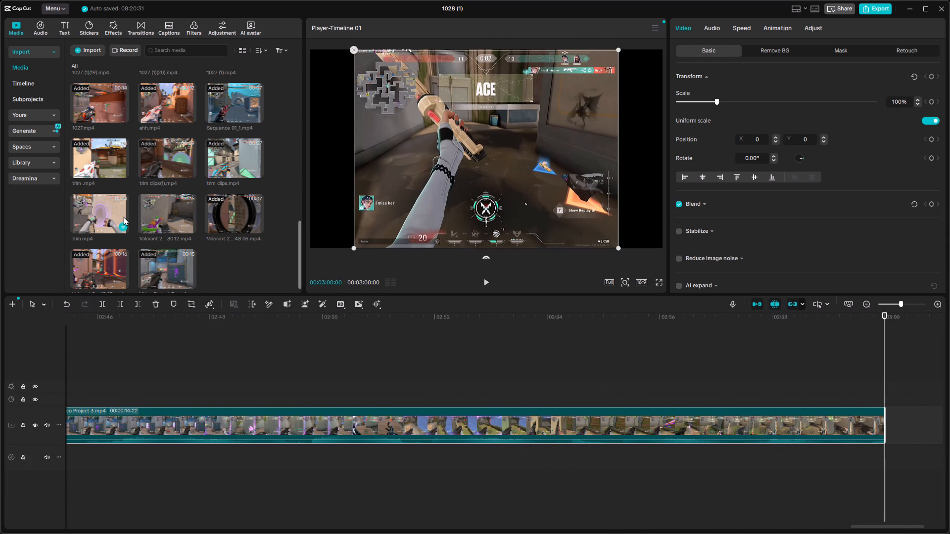
pyautogui.scroll(-1, 126, 216)
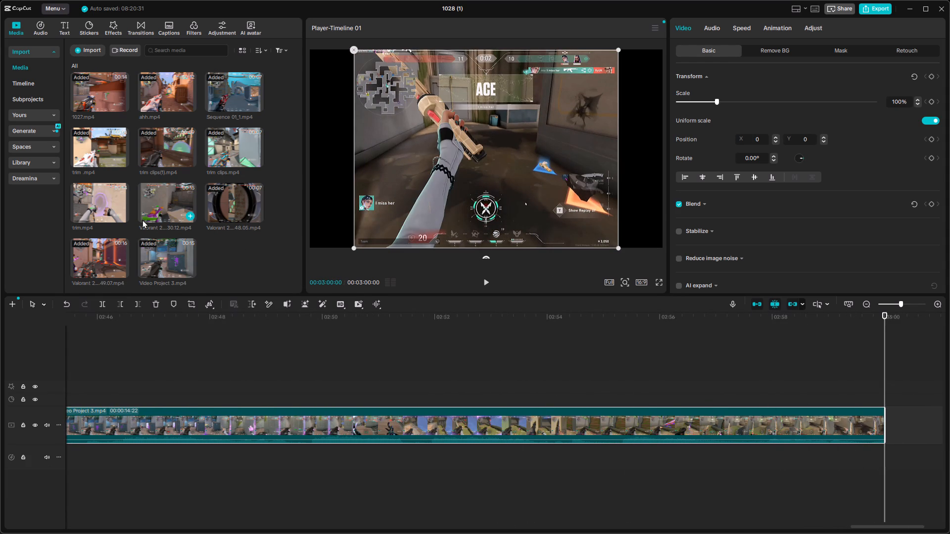
# Play back the end of Video Project 3.mp4 from 00:02:58:03, and scrub back to about 00:02:01 near the music track's end.
pyautogui.moveTo(887, 313); pyautogui.dragTo(857, 321)
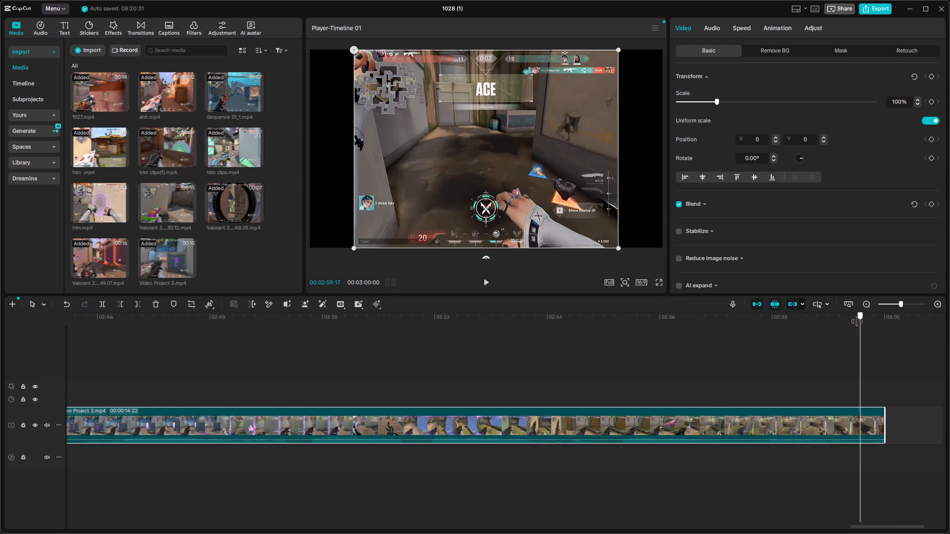
pyautogui.moveTo(857, 321); pyautogui.dragTo(784, 327)
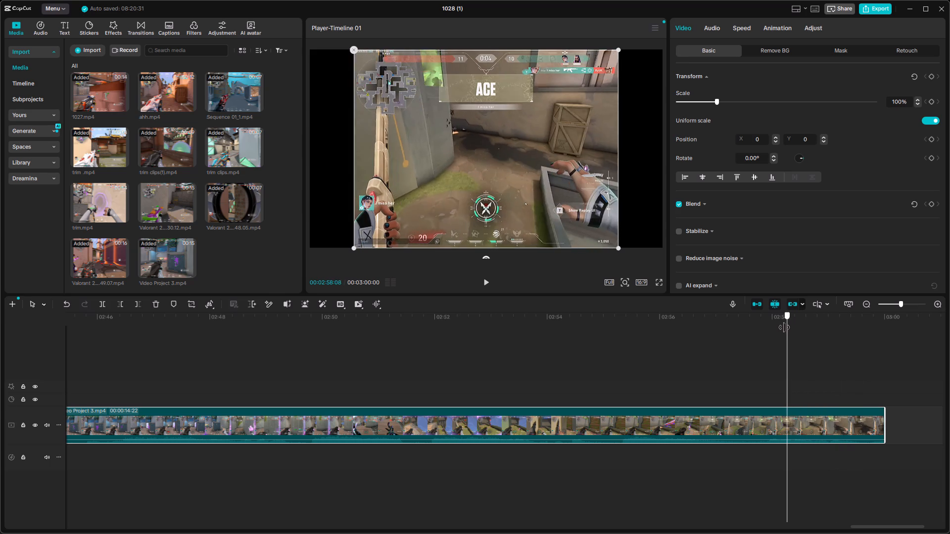
pyautogui.moveTo(784, 327); pyautogui.dragTo(778, 327)
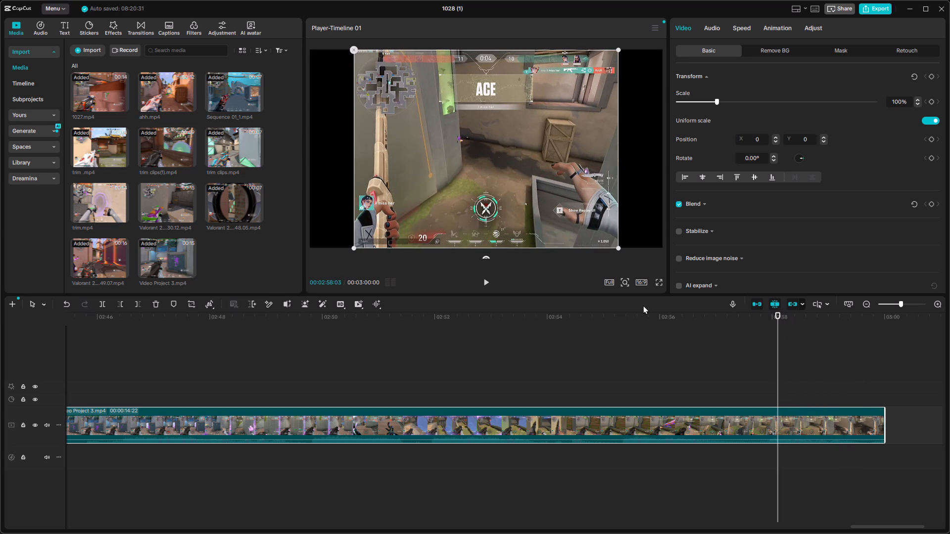
pyautogui.click(485, 280)
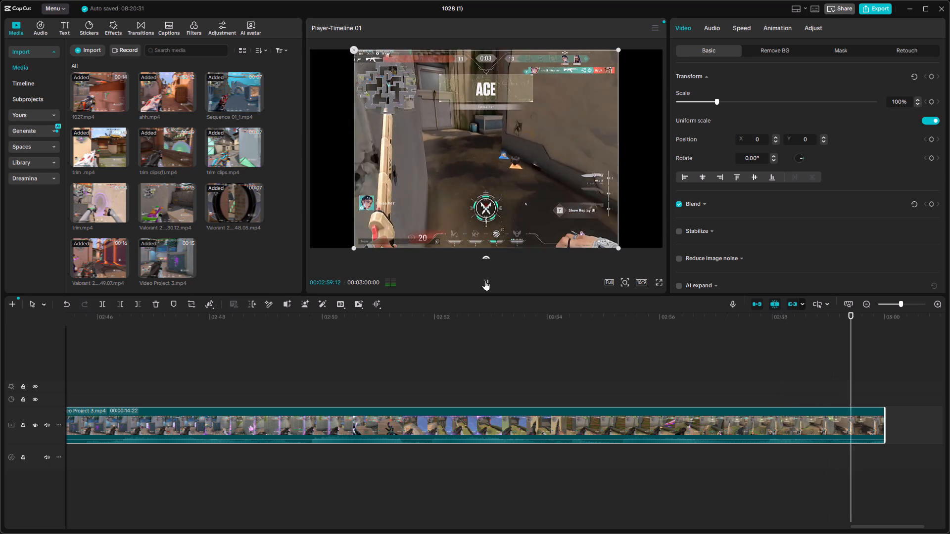
pyautogui.click(485, 280)
pyautogui.click(485, 280)
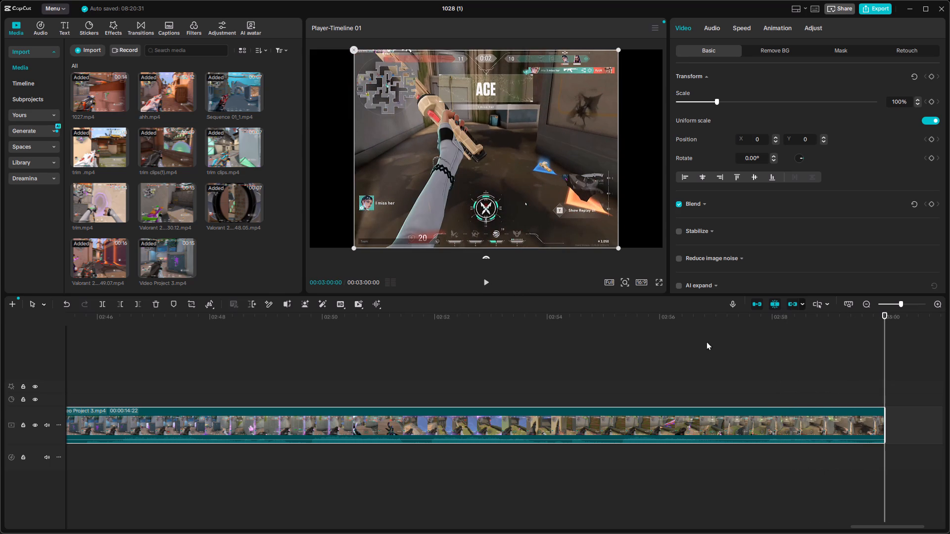
pyautogui.moveTo(885, 314); pyautogui.dragTo(61, 277)
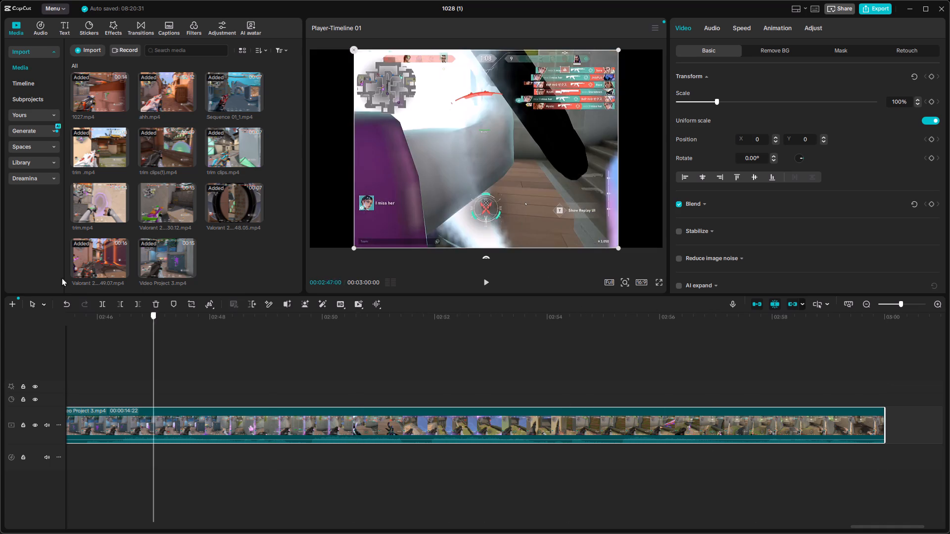
pyautogui.moveTo(61, 277); pyautogui.dragTo(12, 274)
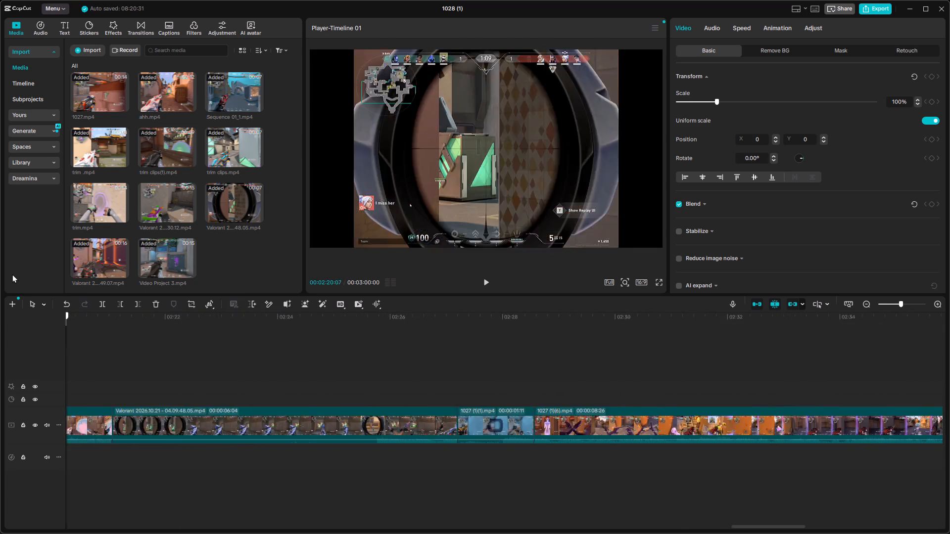
pyautogui.moveTo(12, 274); pyautogui.dragTo(266, 311)
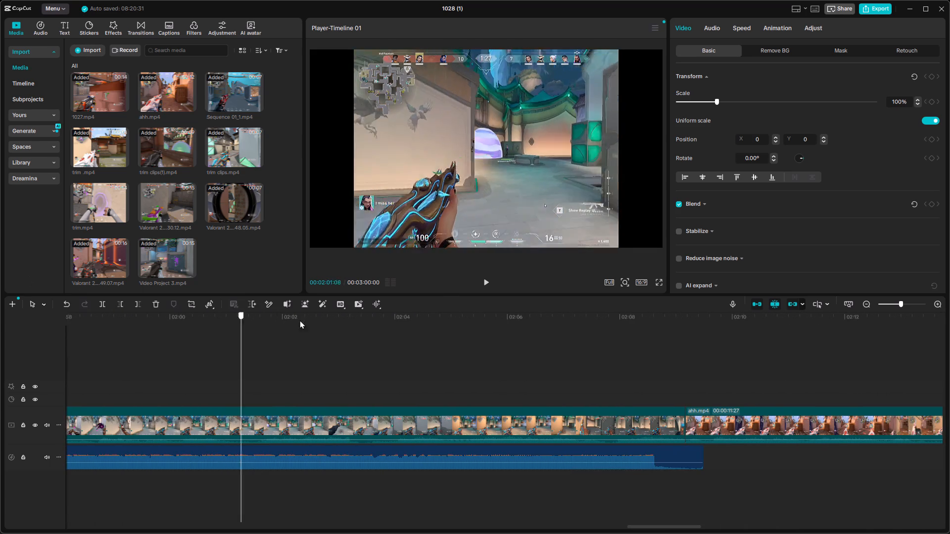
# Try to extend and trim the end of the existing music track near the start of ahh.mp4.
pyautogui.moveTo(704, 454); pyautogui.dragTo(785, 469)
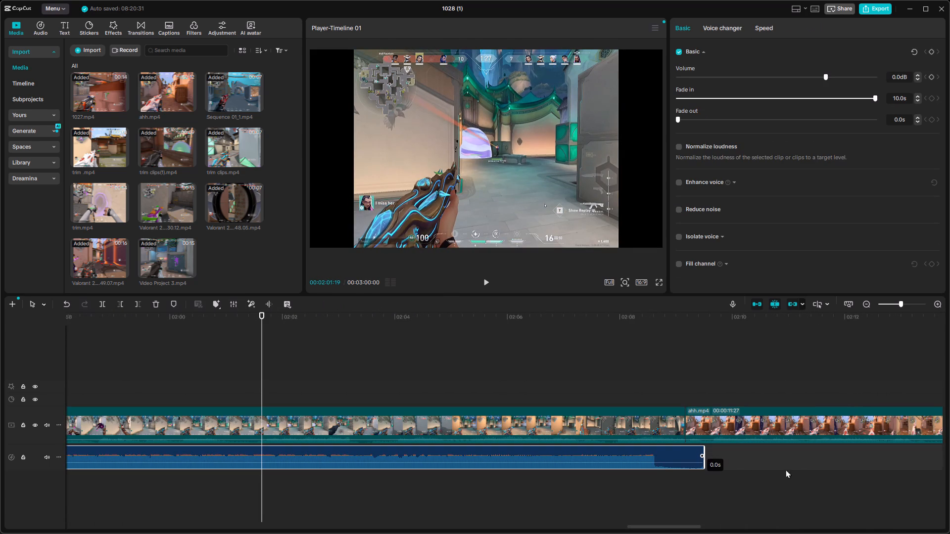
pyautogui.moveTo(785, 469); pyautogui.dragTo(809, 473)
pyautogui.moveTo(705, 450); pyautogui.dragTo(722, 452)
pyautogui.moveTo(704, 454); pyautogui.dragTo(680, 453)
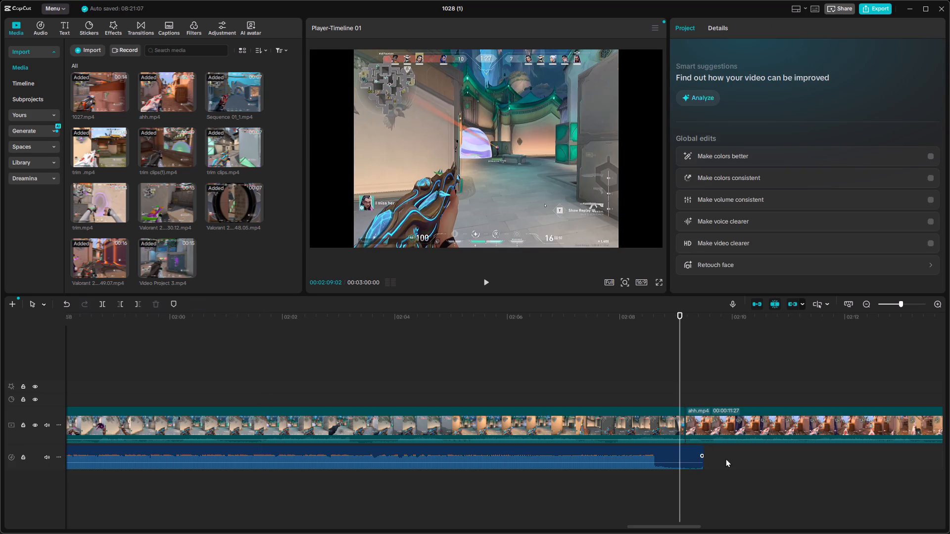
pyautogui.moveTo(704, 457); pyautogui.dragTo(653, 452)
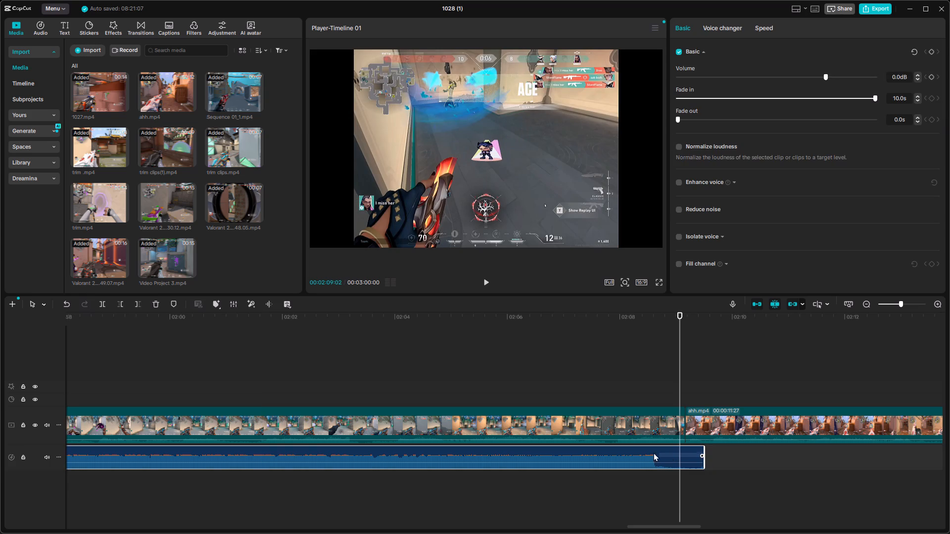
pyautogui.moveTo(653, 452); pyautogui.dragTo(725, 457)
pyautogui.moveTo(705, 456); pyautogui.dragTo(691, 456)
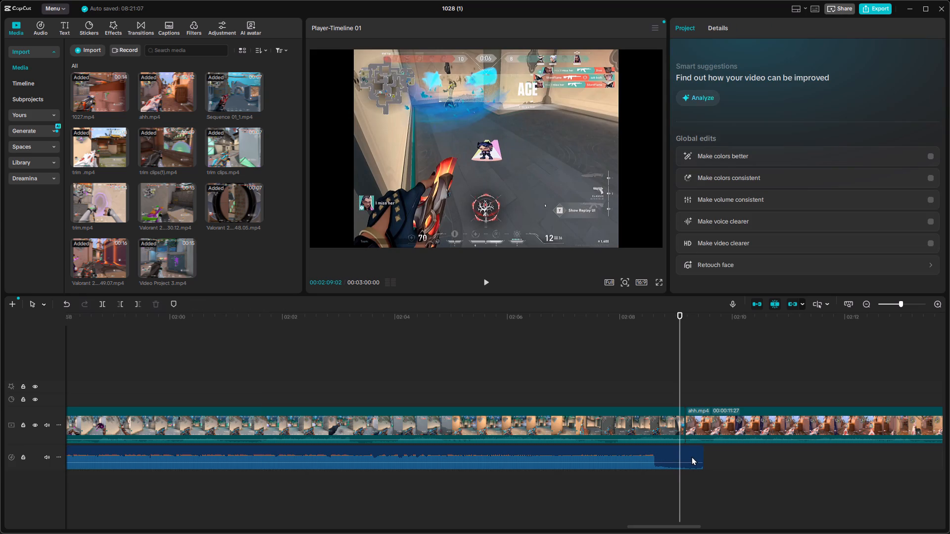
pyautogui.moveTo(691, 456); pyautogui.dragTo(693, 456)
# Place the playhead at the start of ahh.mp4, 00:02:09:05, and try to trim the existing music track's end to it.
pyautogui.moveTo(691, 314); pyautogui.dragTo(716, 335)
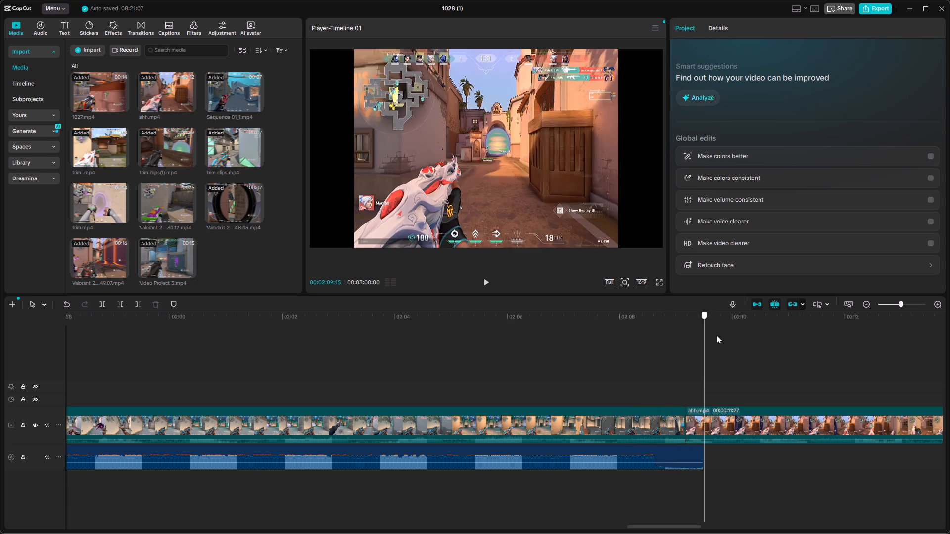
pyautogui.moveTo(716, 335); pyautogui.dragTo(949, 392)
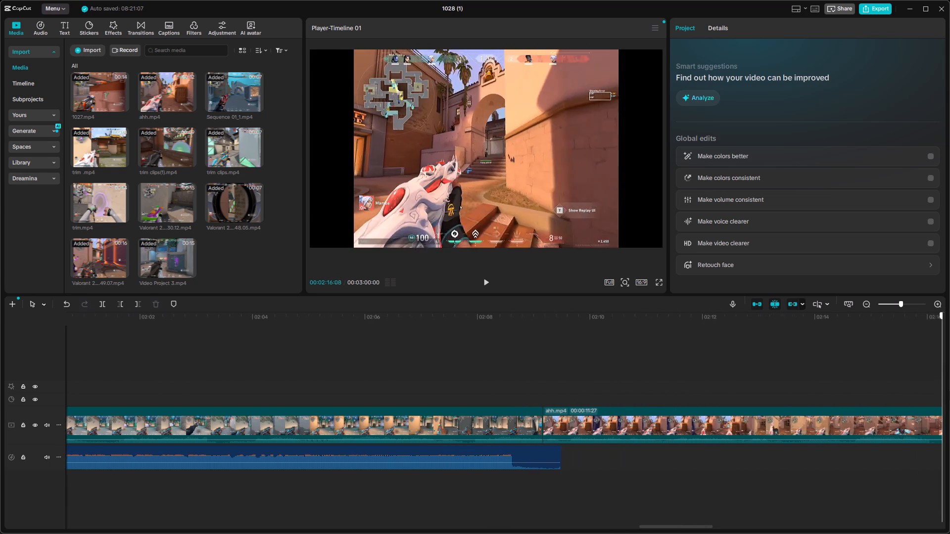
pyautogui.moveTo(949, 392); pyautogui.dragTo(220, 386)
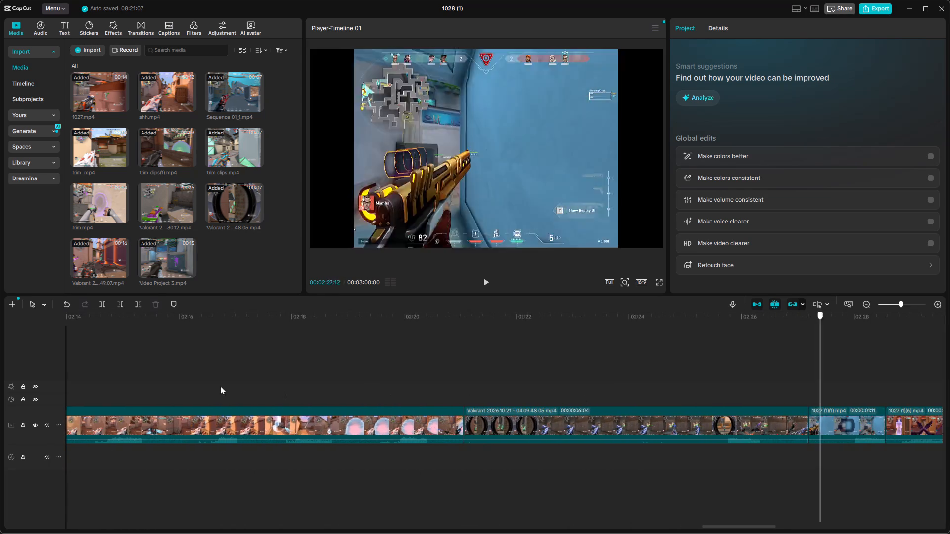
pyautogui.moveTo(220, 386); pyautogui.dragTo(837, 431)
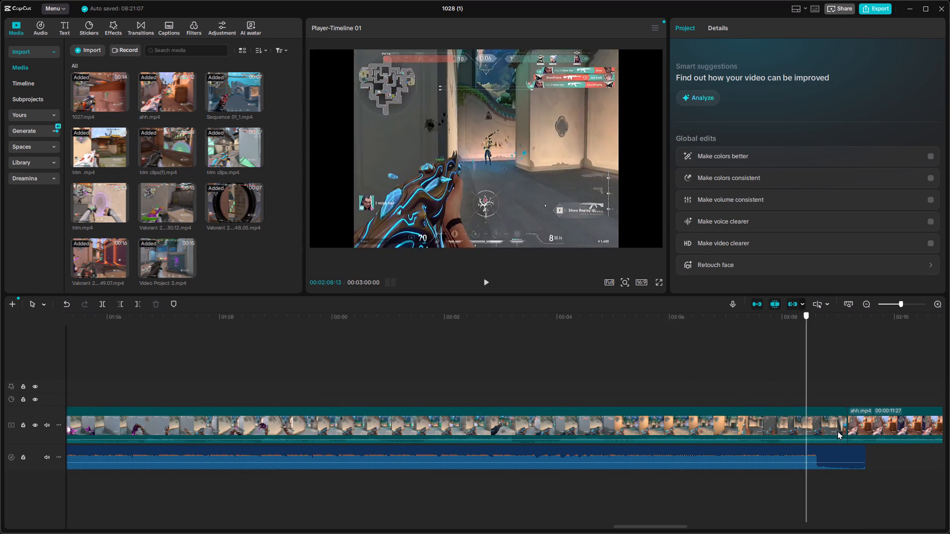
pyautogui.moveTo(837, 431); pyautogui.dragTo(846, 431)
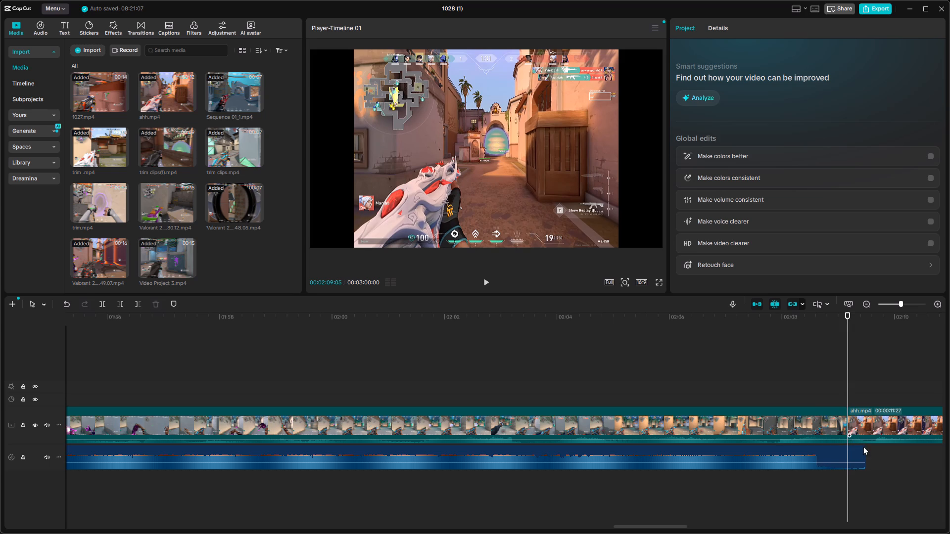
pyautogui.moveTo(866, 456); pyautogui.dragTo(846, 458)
# Preview Gritty Turbo Drift Phonk from the Phonk music category and add it at 00:02:09:05, where ahh.mp4 starts.
pyautogui.click(36, 29)
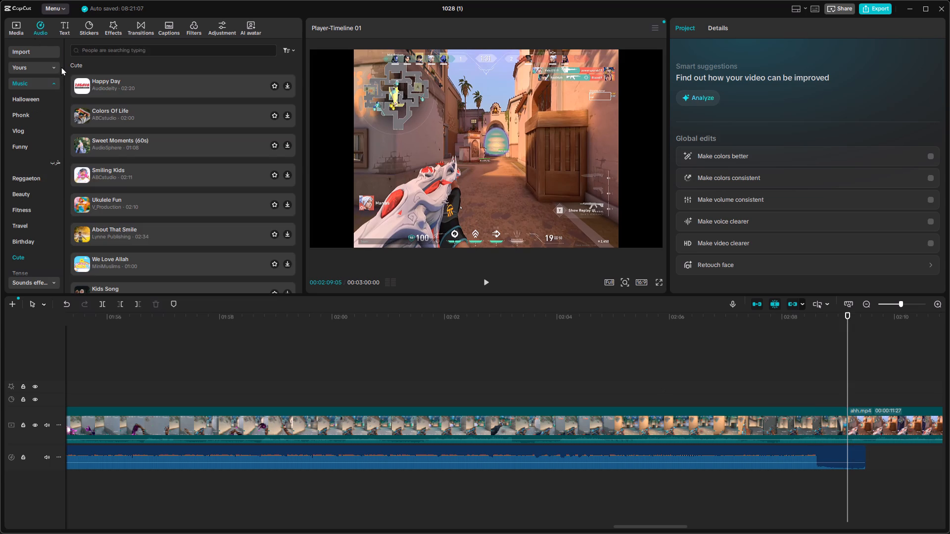
pyautogui.click(33, 101)
pyautogui.click(29, 109)
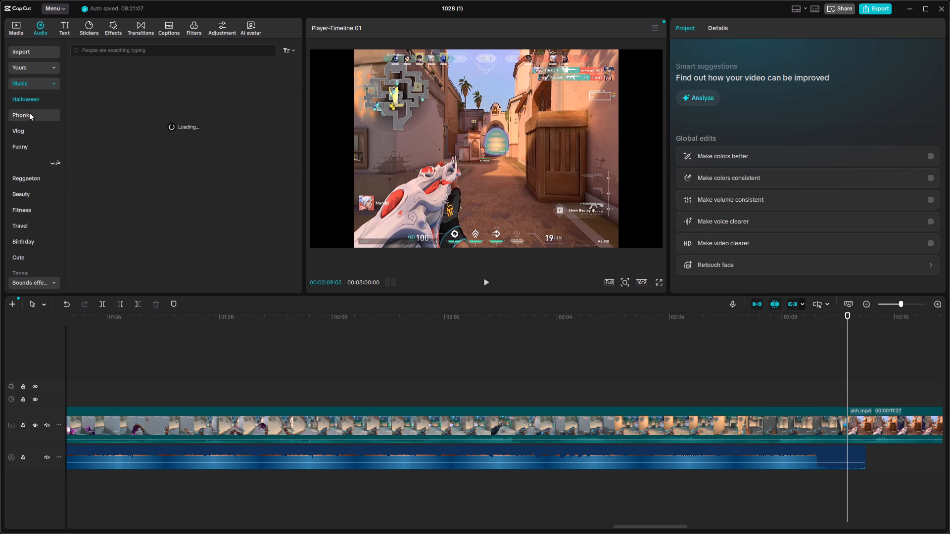
pyautogui.click(29, 112)
pyautogui.click(76, 82)
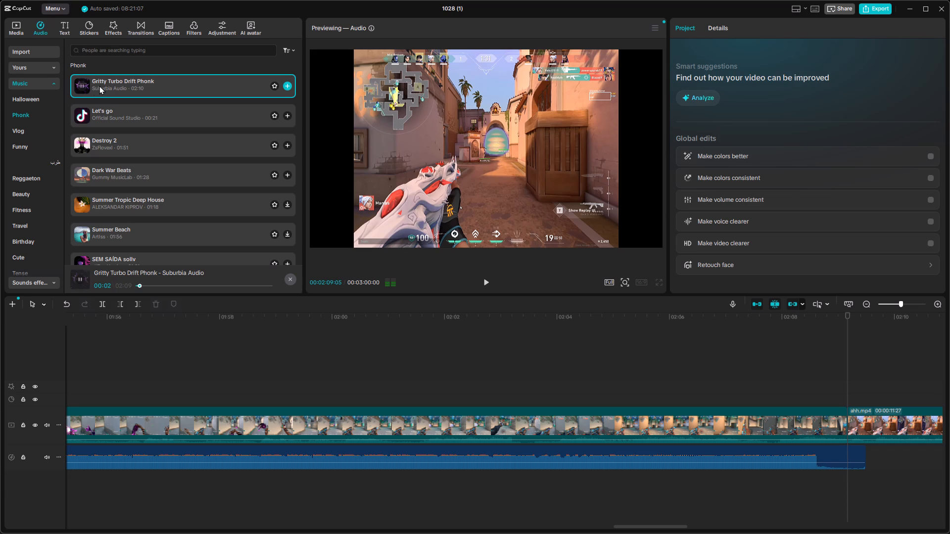
pyautogui.moveTo(99, 86); pyautogui.dragTo(901, 479)
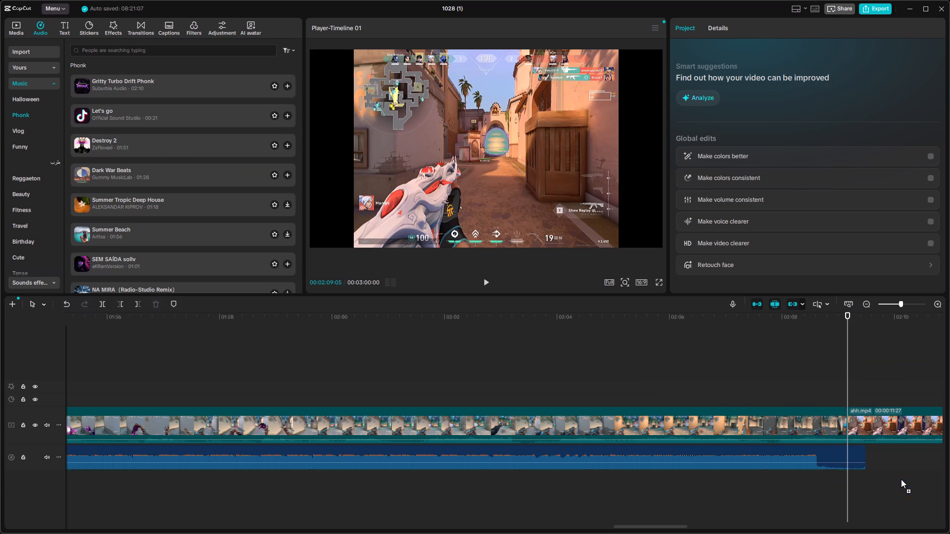
pyautogui.moveTo(901, 479); pyautogui.dragTo(850, 454)
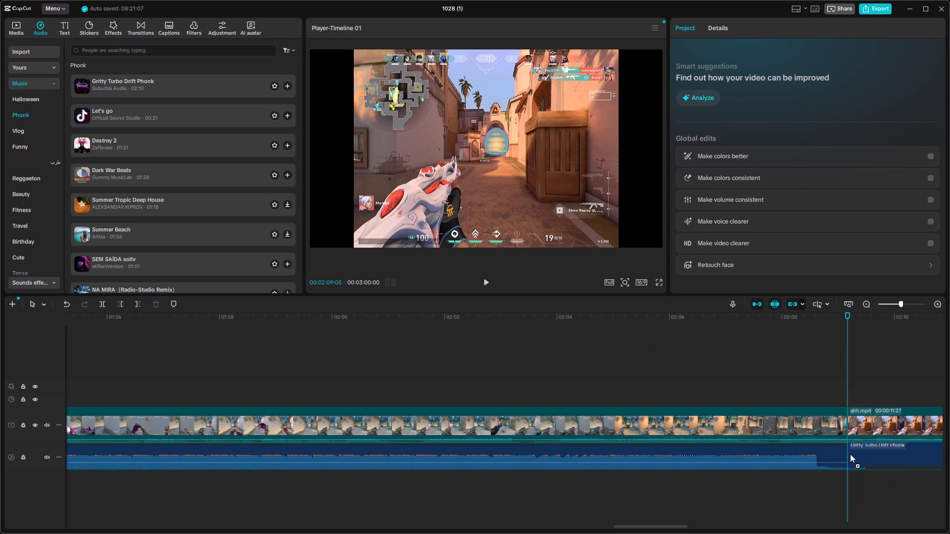
pyautogui.moveTo(850, 454); pyautogui.dragTo(850, 455)
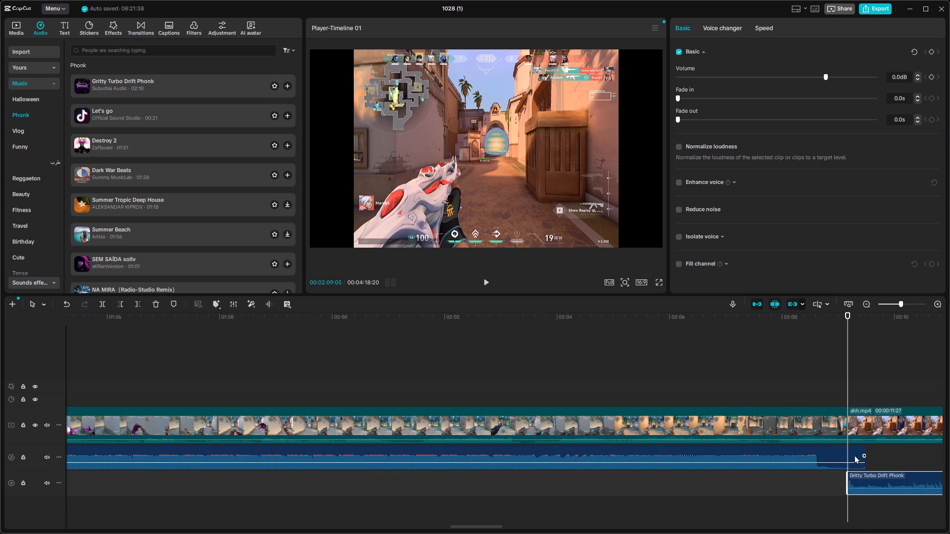
# Play and scrub from 00:02:09:05 past the last clip to review the new Phonk track against the gameplay footage.
pyautogui.click(489, 282)
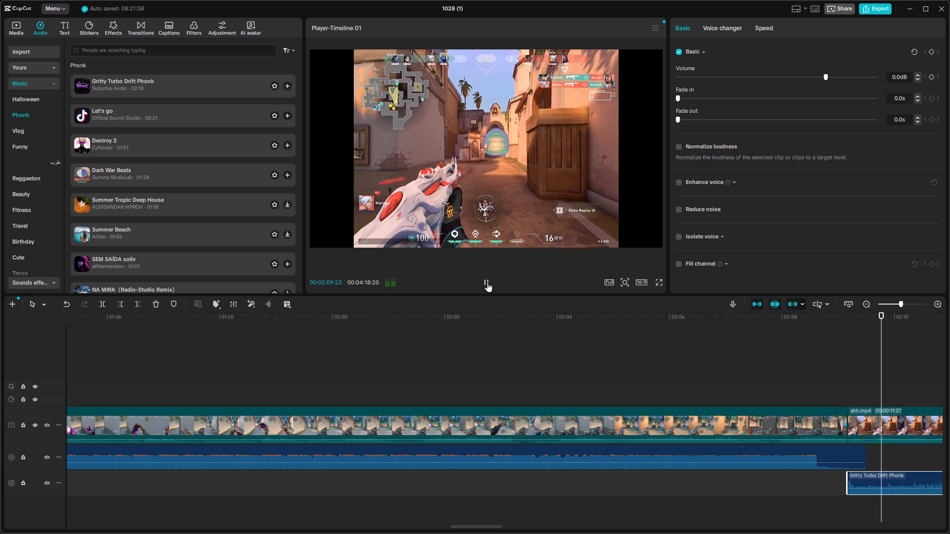
pyautogui.click(487, 282)
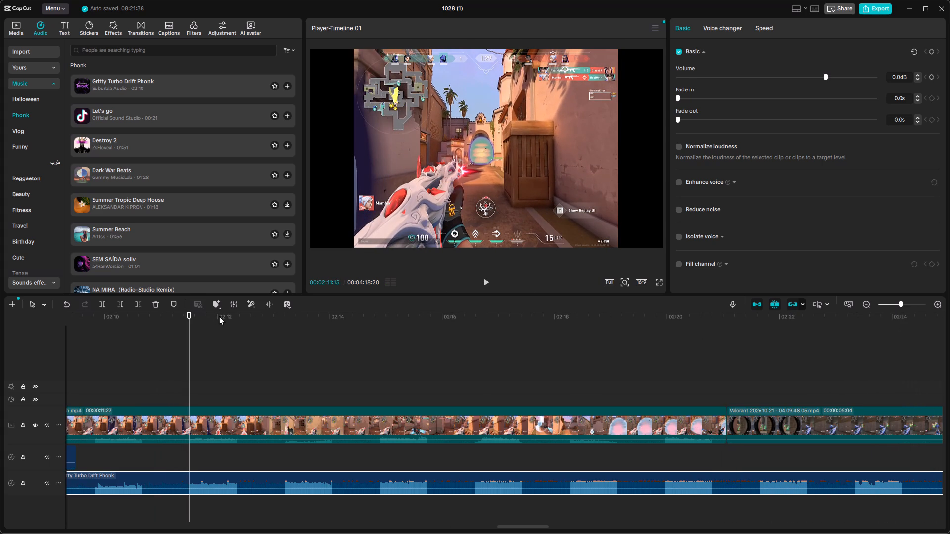
pyautogui.click(486, 284)
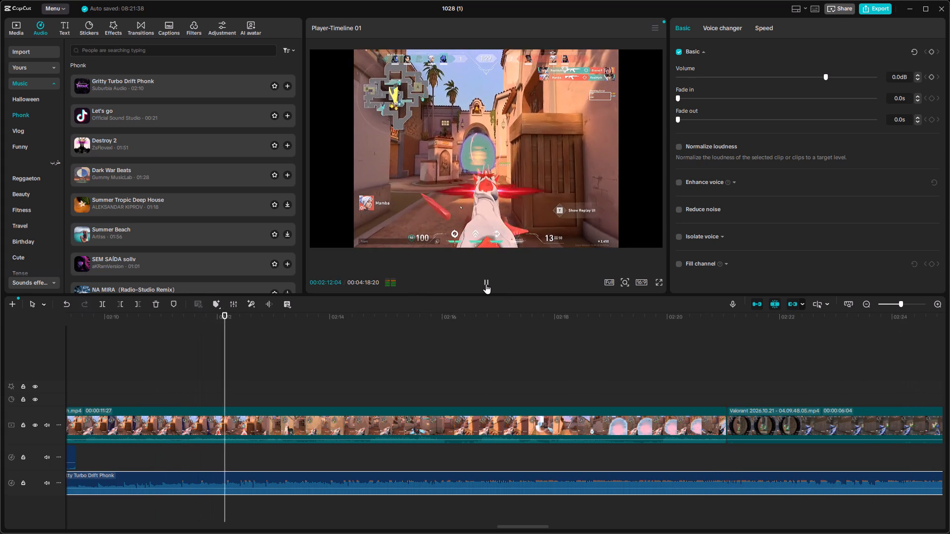
pyautogui.click(486, 284)
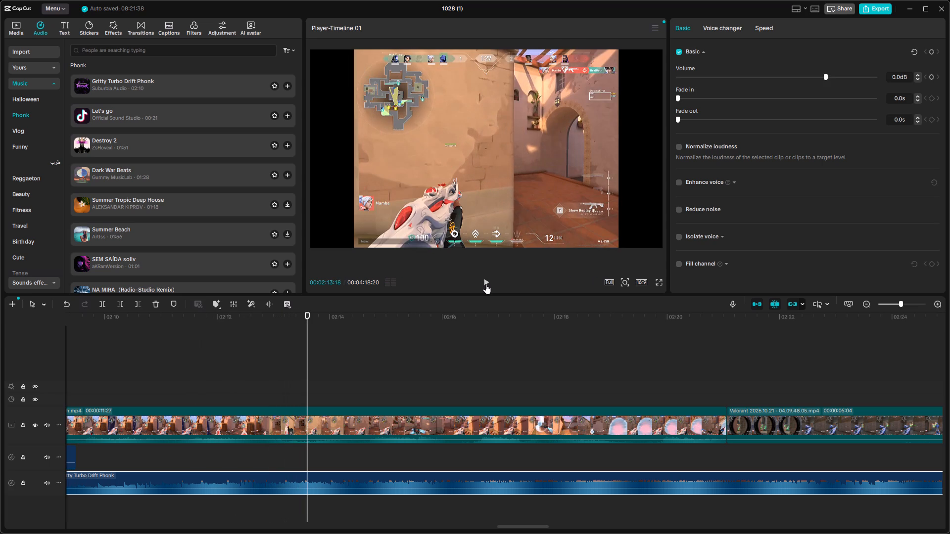
pyautogui.moveTo(307, 315); pyautogui.dragTo(315, 314)
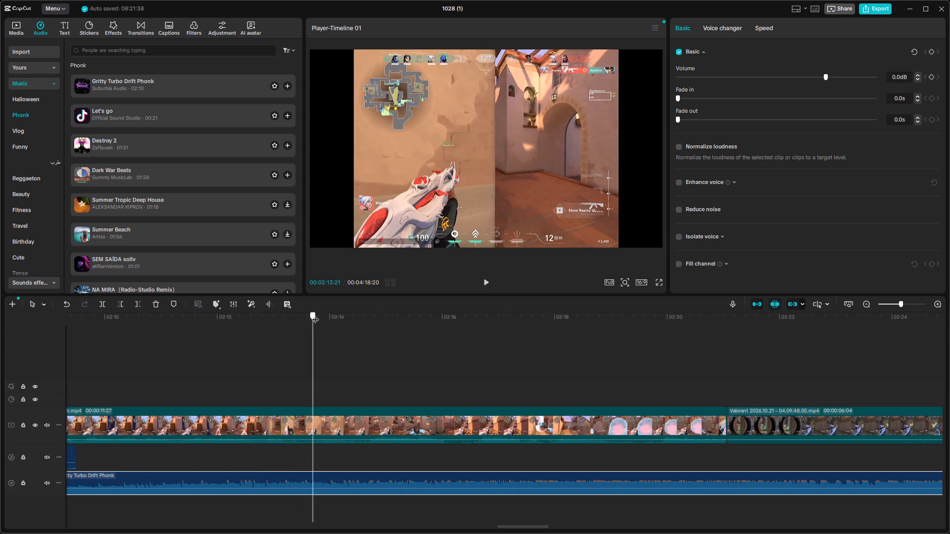
pyautogui.moveTo(315, 314); pyautogui.dragTo(353, 315)
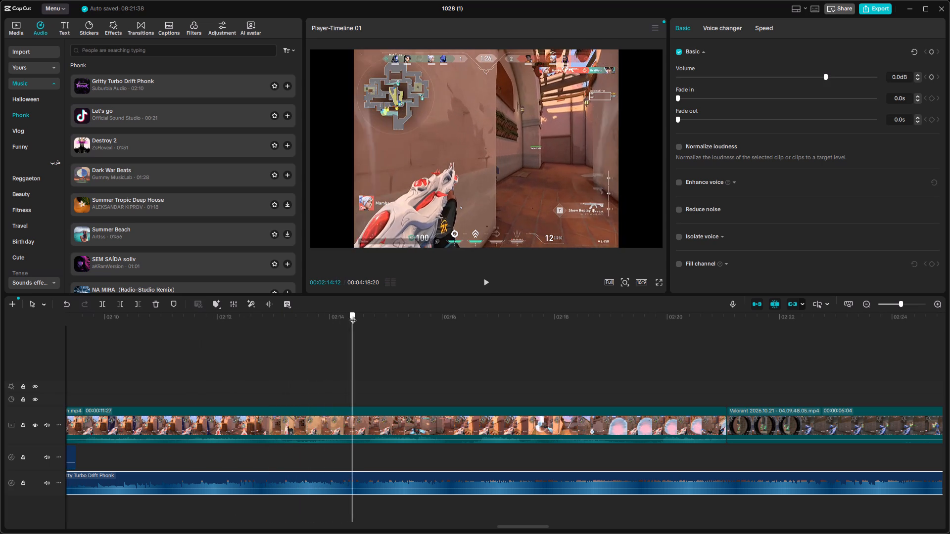
pyautogui.moveTo(353, 315); pyautogui.dragTo(758, 396)
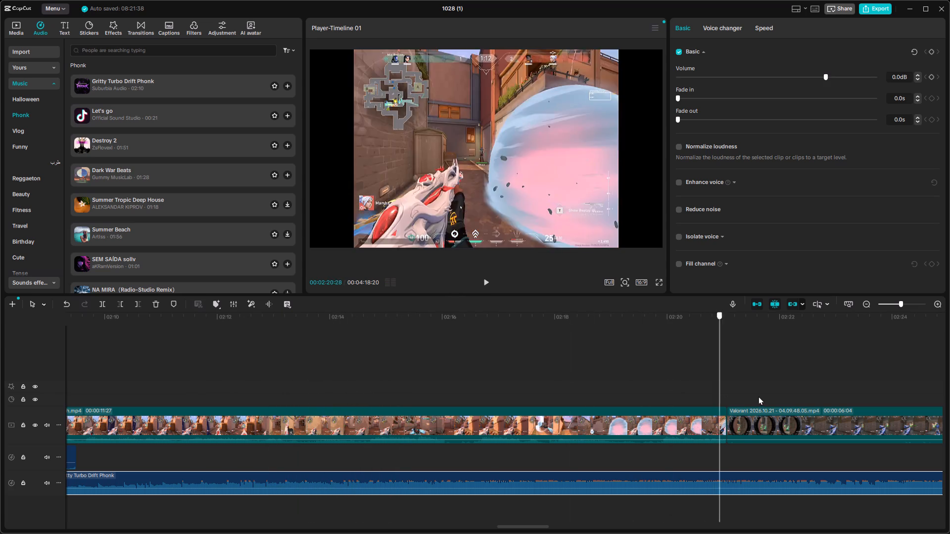
pyautogui.moveTo(758, 396); pyautogui.dragTo(949, 419)
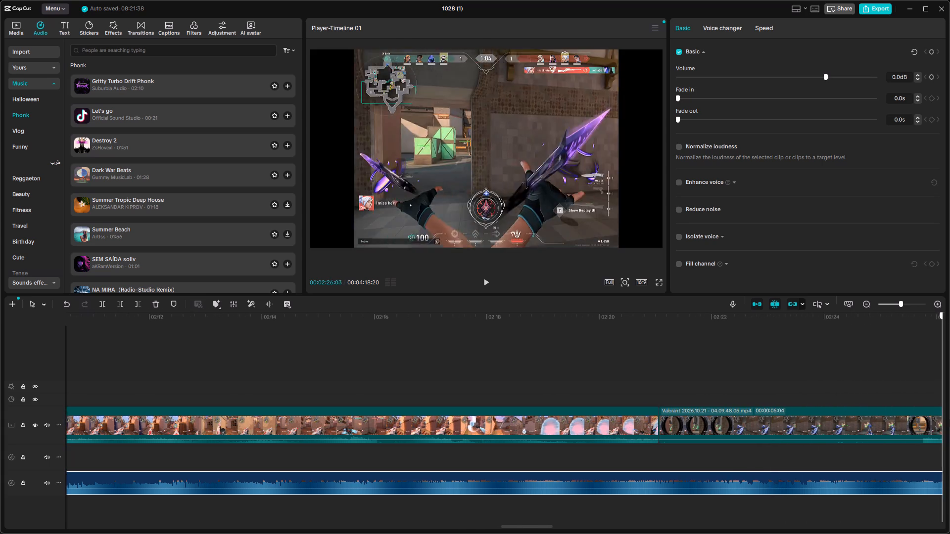
pyautogui.moveTo(949, 419); pyautogui.dragTo(949, 427)
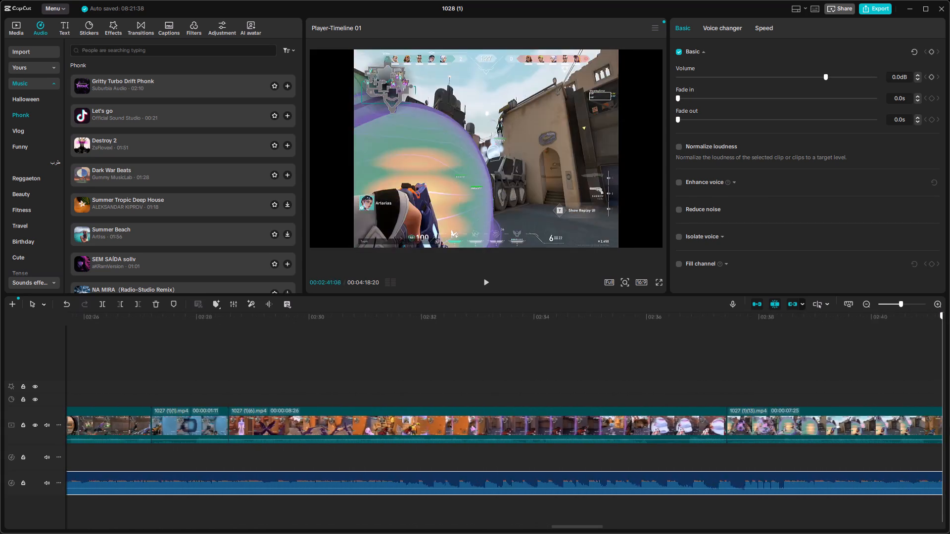
pyautogui.moveTo(949, 427); pyautogui.dragTo(936, 426)
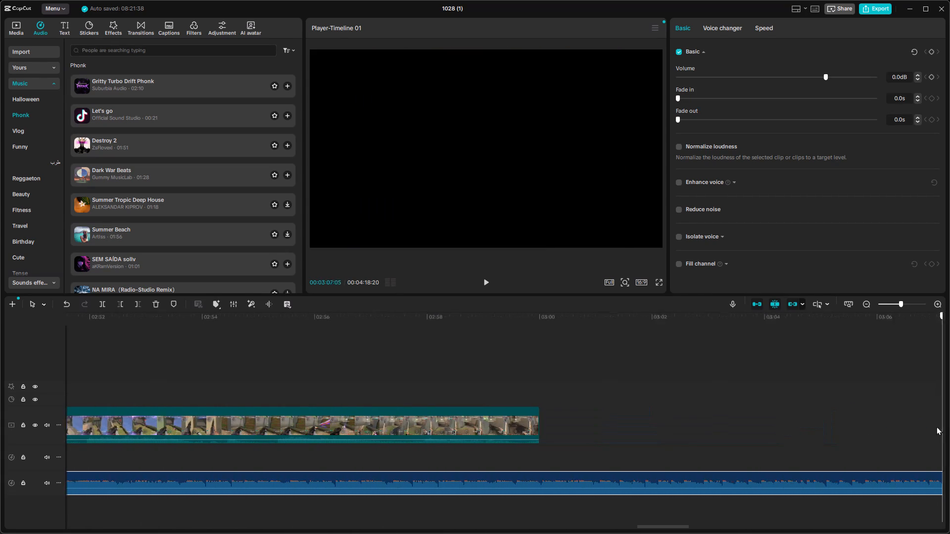
pyautogui.moveTo(936, 426); pyautogui.dragTo(672, 412)
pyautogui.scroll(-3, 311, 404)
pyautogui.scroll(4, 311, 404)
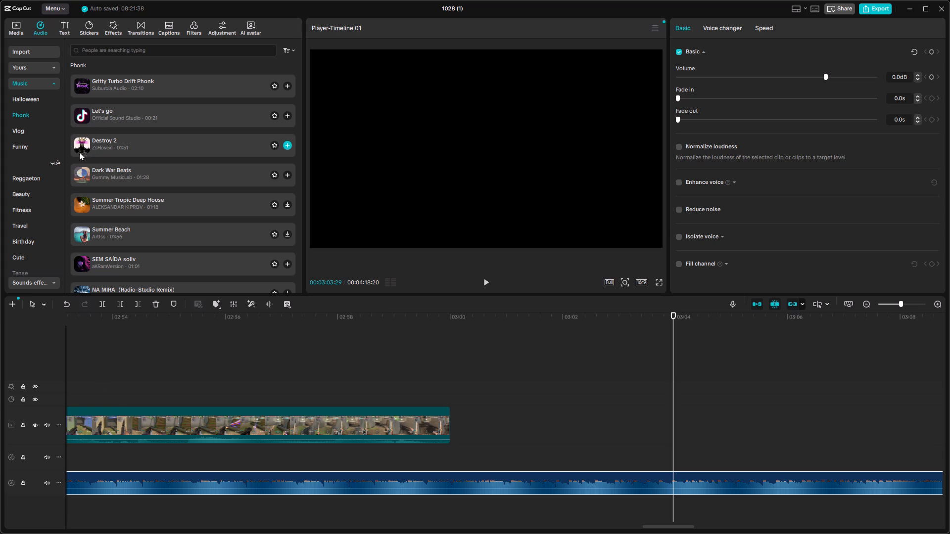
# Append trim.mp4 from the imported media to the end of the main video track, at about 00:03:00.
pyautogui.click(21, 29)
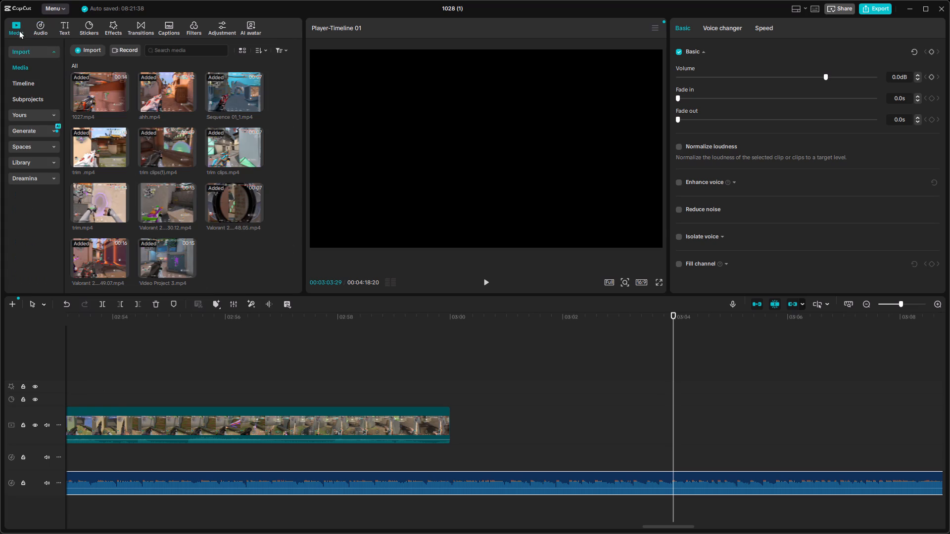
pyautogui.scroll(-2, 162, 211)
pyautogui.moveTo(100, 204); pyautogui.dragTo(394, 399)
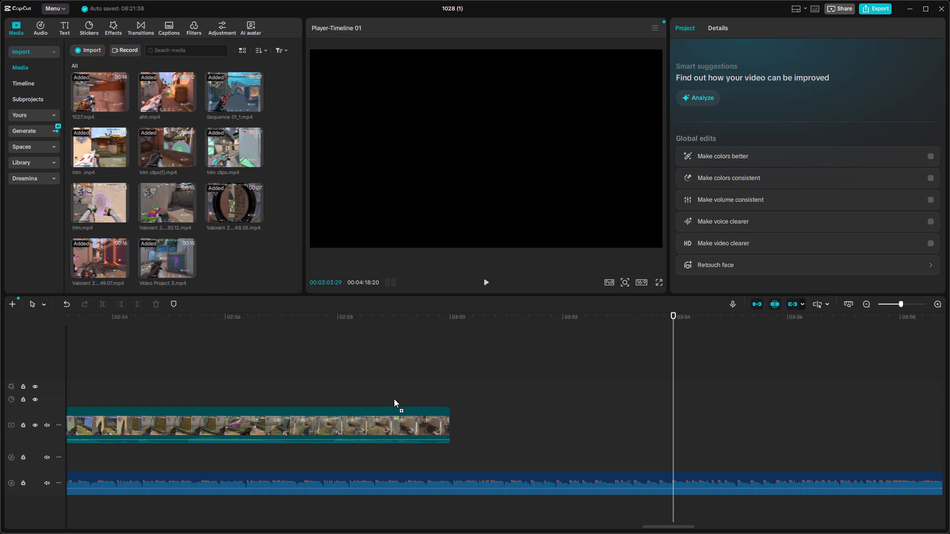
pyautogui.moveTo(394, 399); pyautogui.dragTo(478, 431)
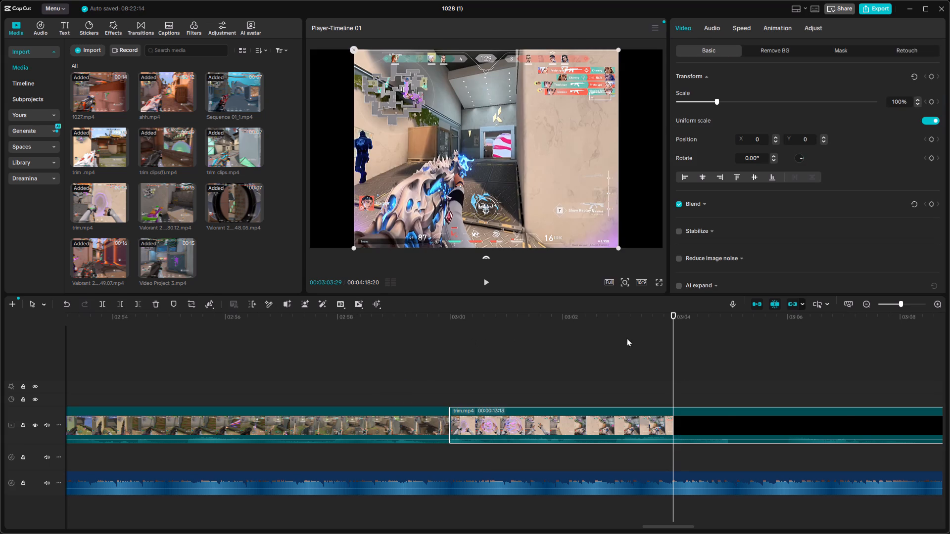
# Scrub through trim.mp4, append Valorant 2026.10.12 - 01.22.30.12.mp4 directly after it, and scrub to the end of that clip.
pyautogui.moveTo(671, 314); pyautogui.dragTo(411, 311)
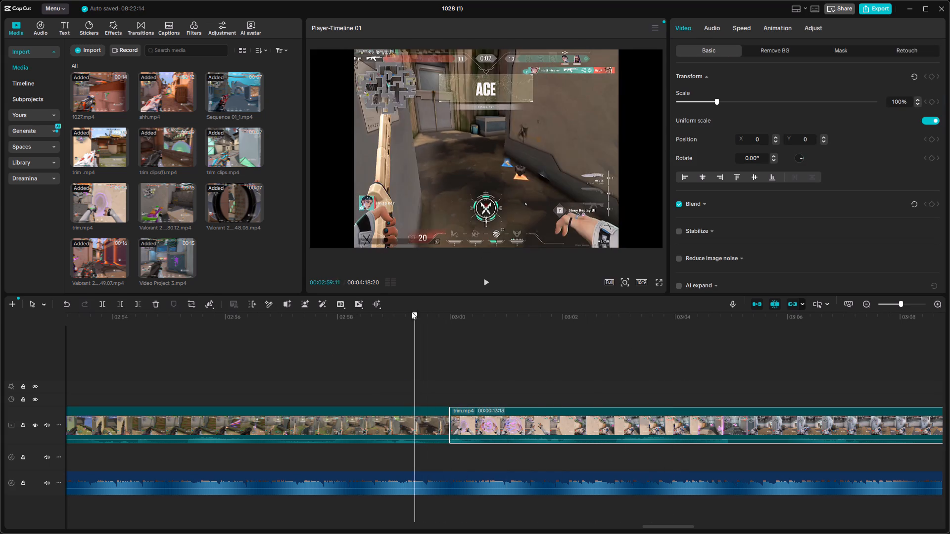
pyautogui.moveTo(411, 311); pyautogui.dragTo(636, 343)
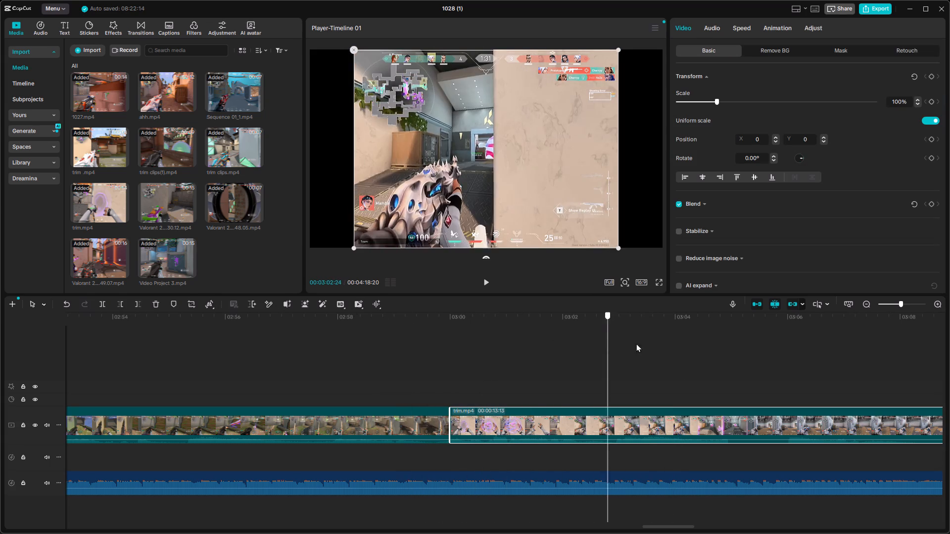
pyautogui.moveTo(636, 343); pyautogui.dragTo(949, 392)
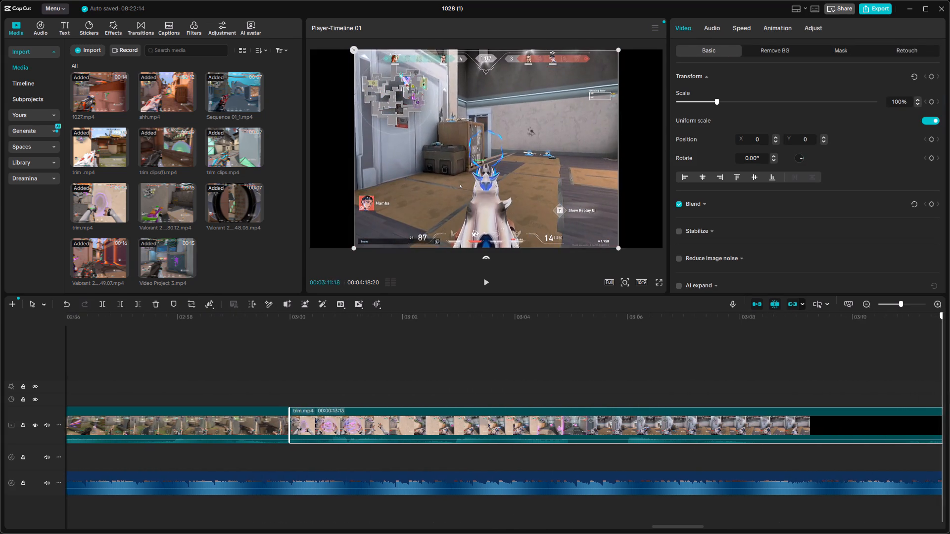
pyautogui.moveTo(949, 392); pyautogui.dragTo(939, 391)
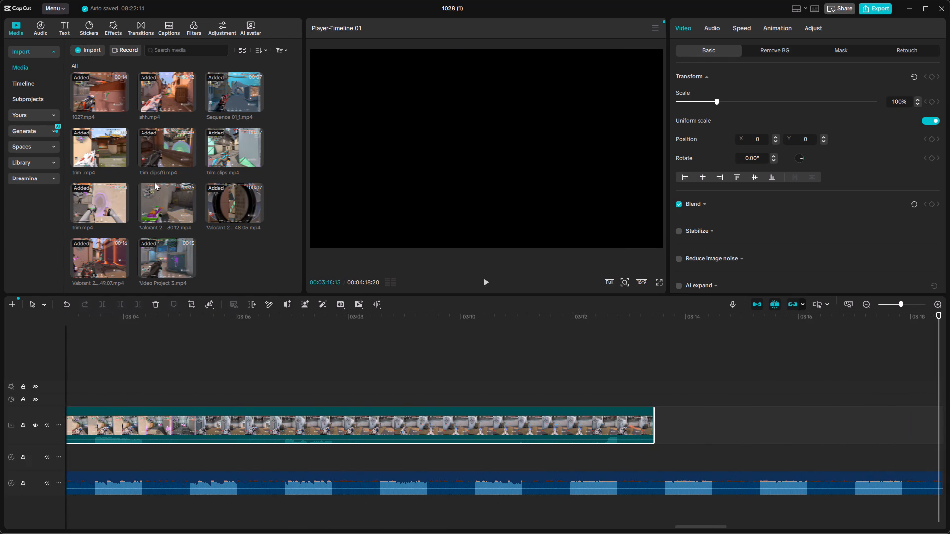
pyautogui.moveTo(154, 198); pyautogui.dragTo(664, 431)
pyautogui.moveTo(935, 317); pyautogui.dragTo(949, 351)
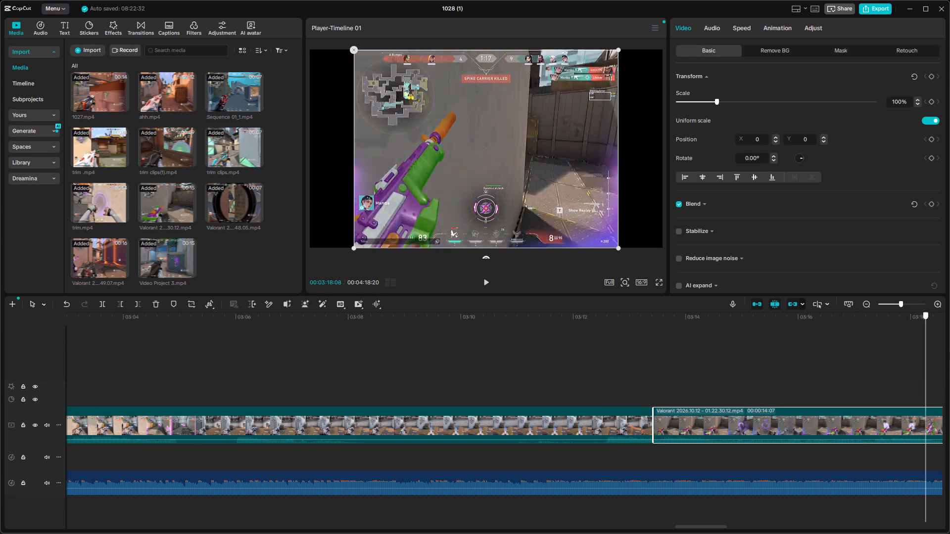
pyautogui.moveTo(949, 351); pyautogui.dragTo(949, 352)
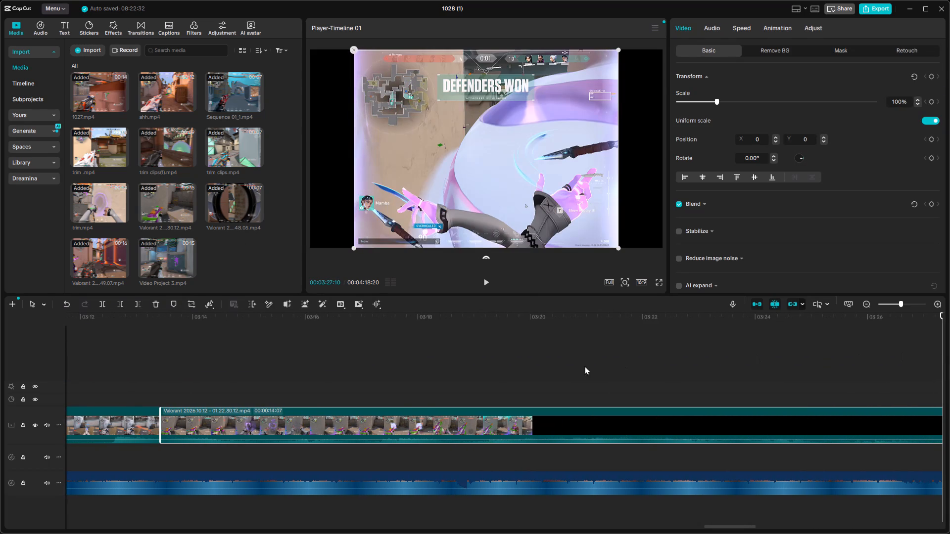
# Preview the unused 1027 (1) gameplay clips in the imported media, including numbers 18, 14, 10, 11 and 9.
pyautogui.scroll(2, 198, 255)
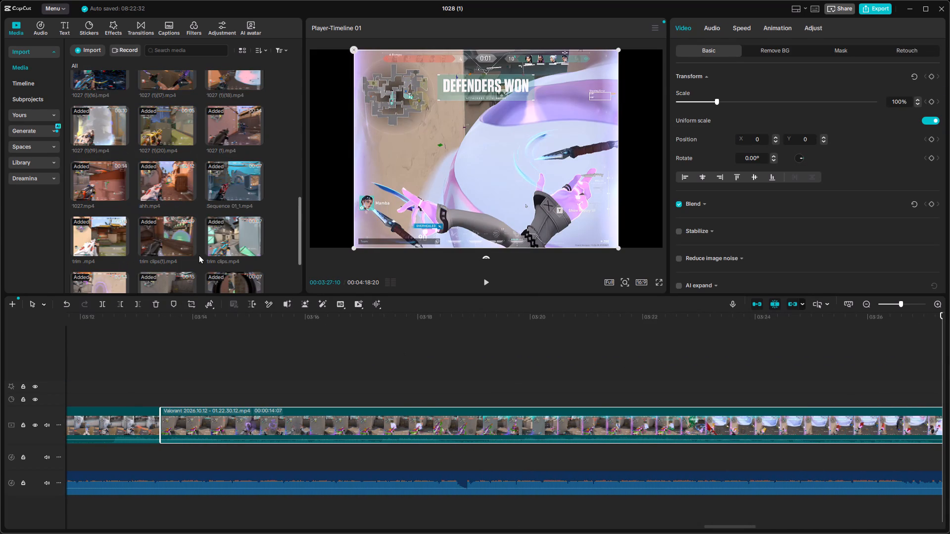
pyautogui.scroll(1, 190, 251)
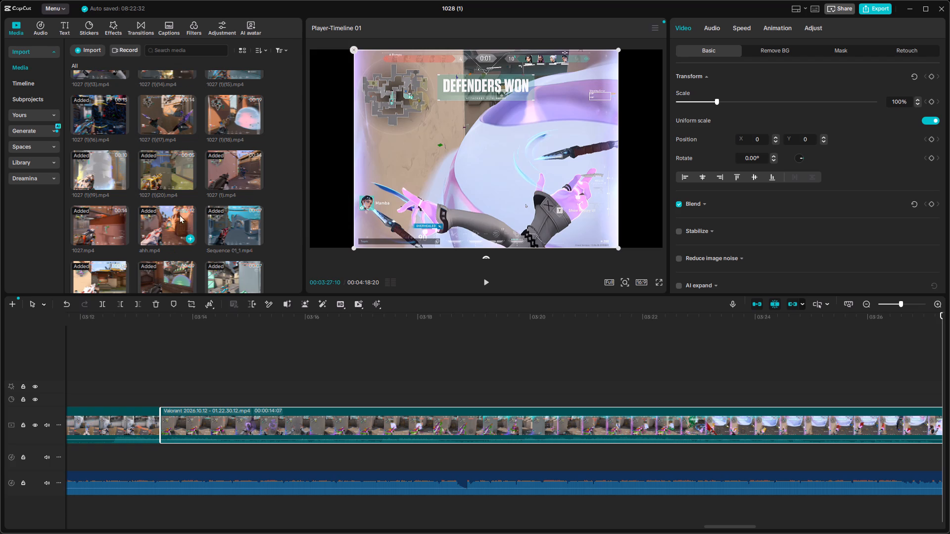
pyautogui.scroll(1, 169, 222)
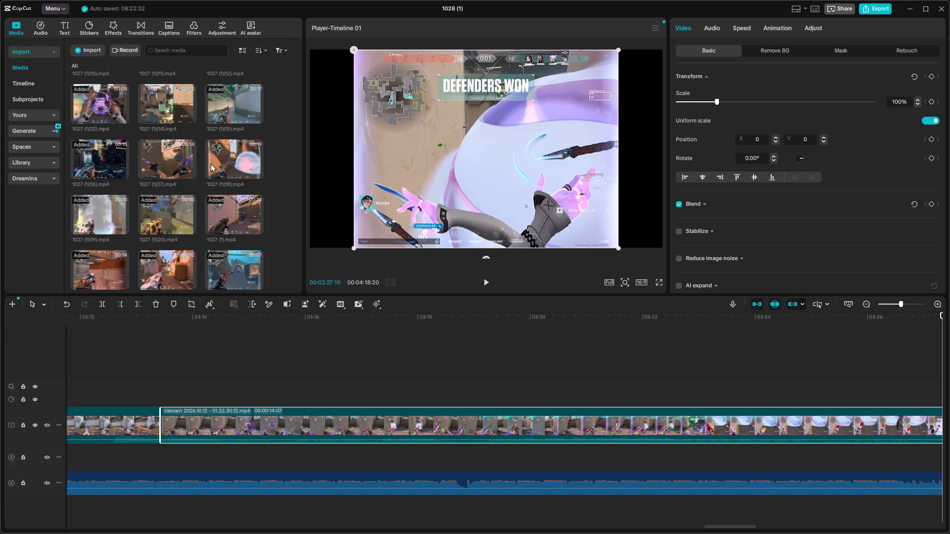
pyautogui.click(215, 162)
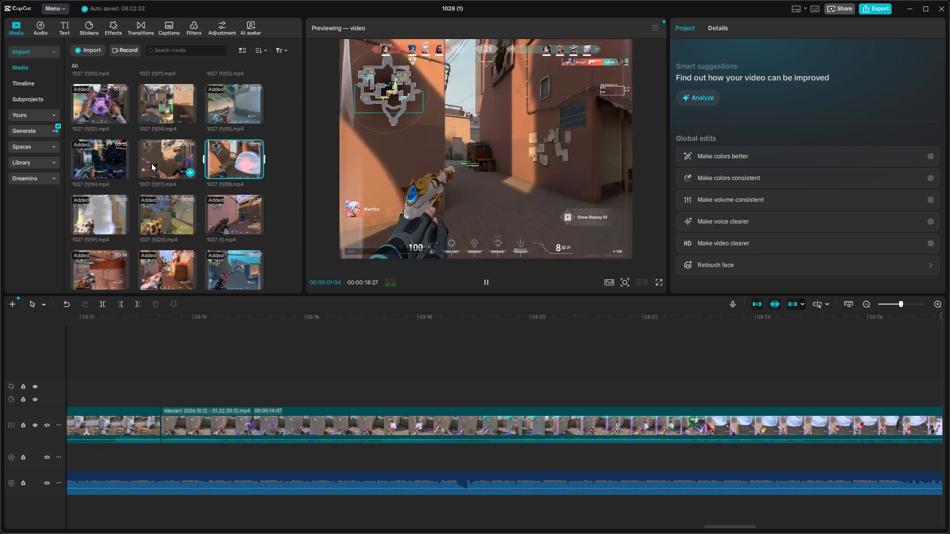
pyautogui.click(151, 163)
pyautogui.scroll(2, 151, 166)
pyautogui.click(159, 203)
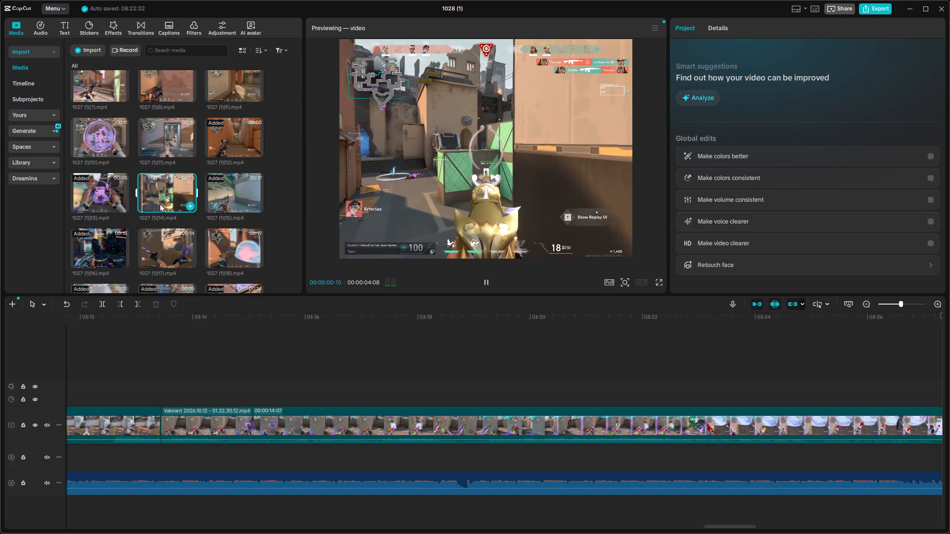
pyautogui.click(480, 279)
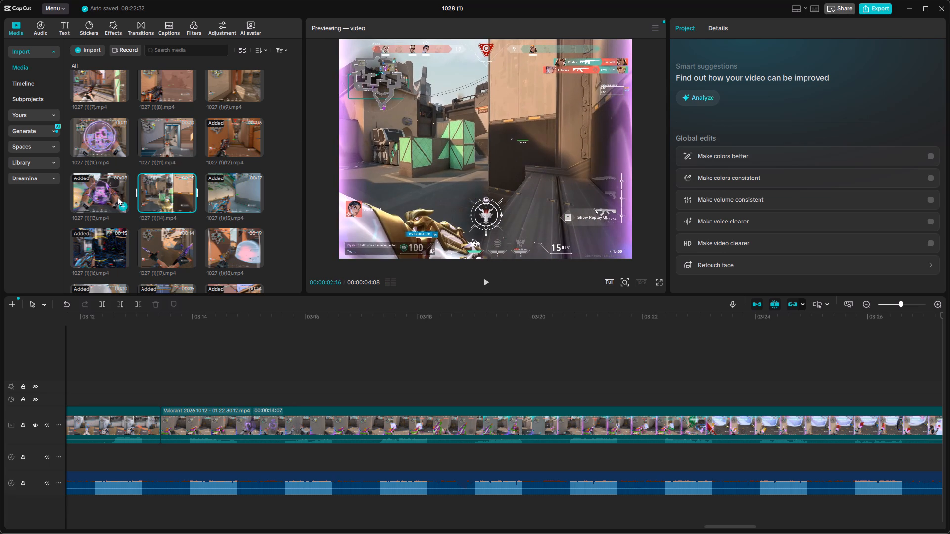
pyautogui.click(110, 145)
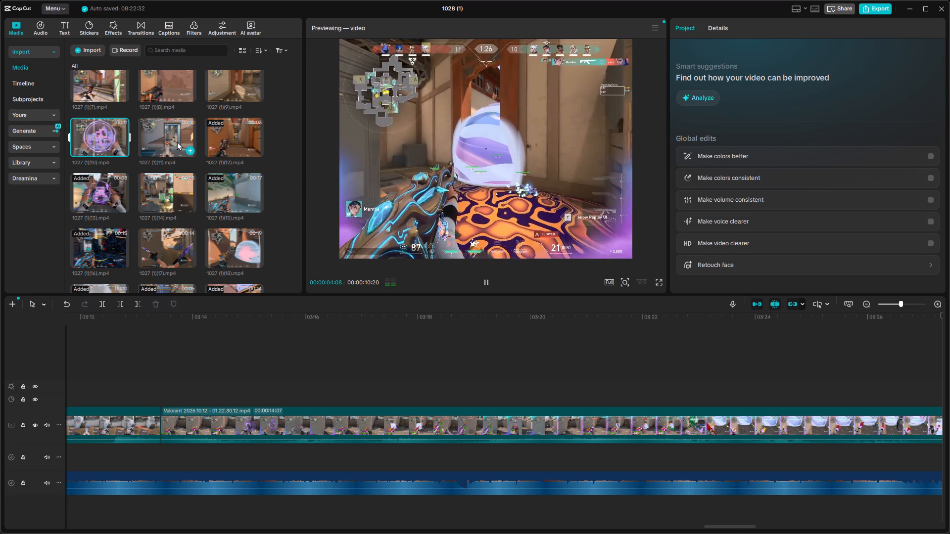
pyautogui.click(177, 141)
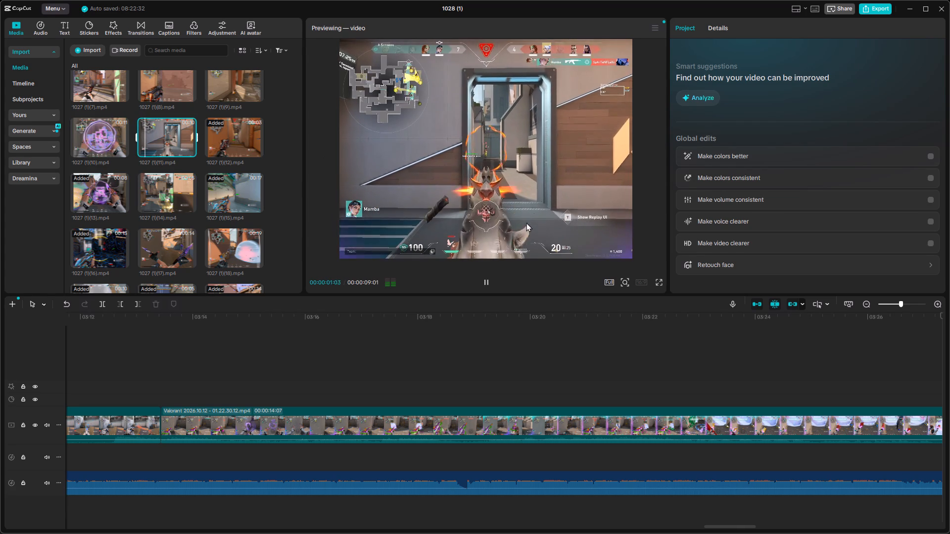
pyautogui.click(487, 283)
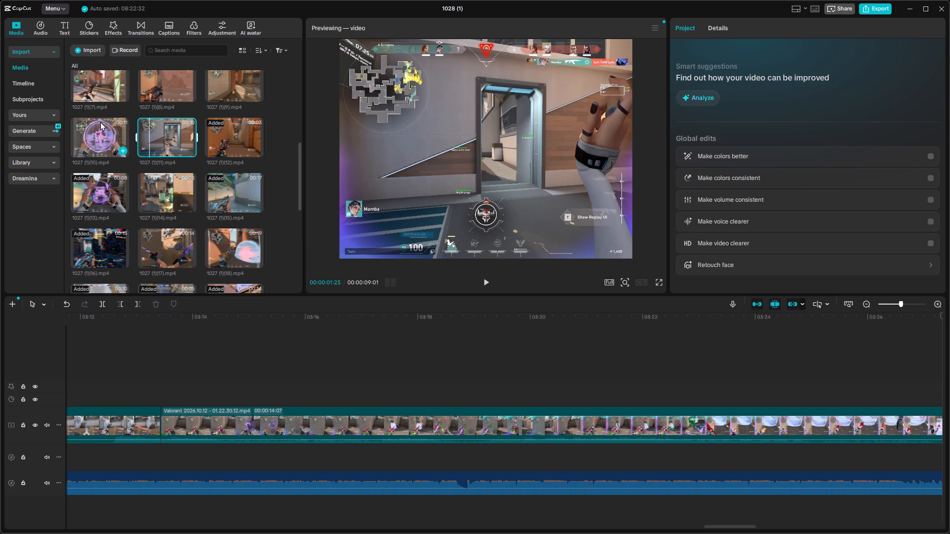
pyautogui.click(218, 133)
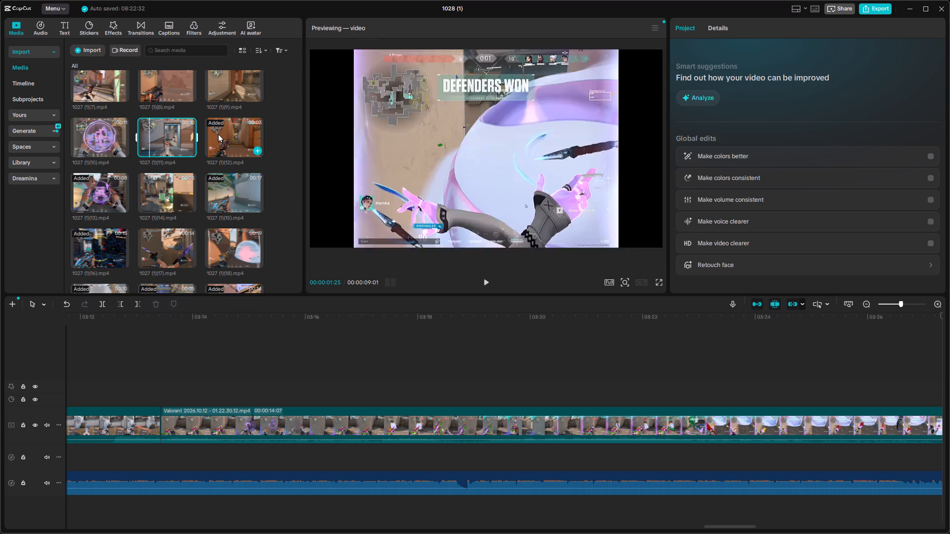
pyautogui.scroll(2, 220, 150)
pyautogui.click(230, 175)
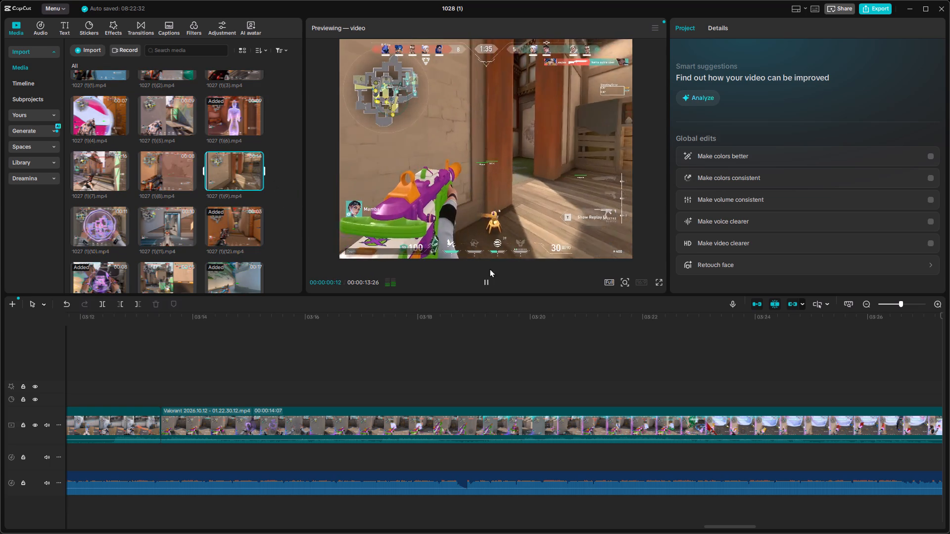
pyautogui.click(489, 276)
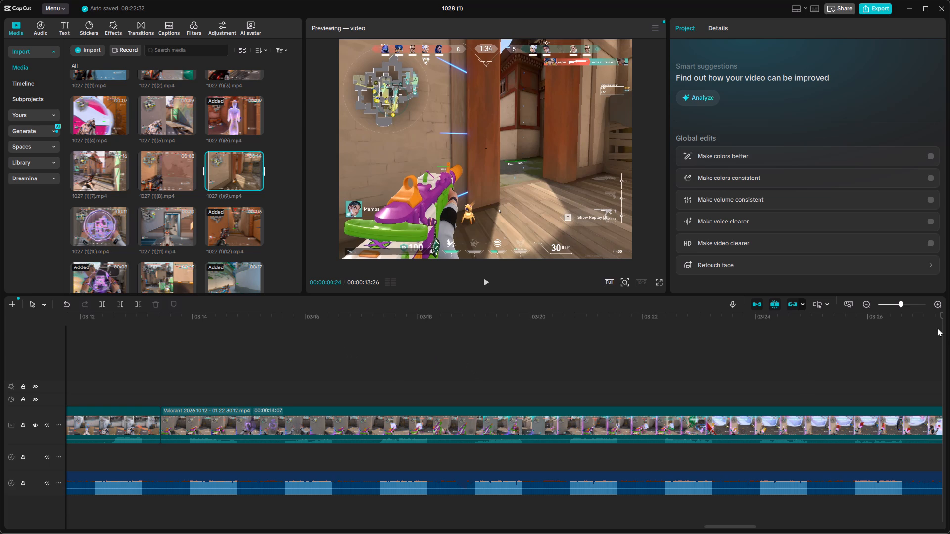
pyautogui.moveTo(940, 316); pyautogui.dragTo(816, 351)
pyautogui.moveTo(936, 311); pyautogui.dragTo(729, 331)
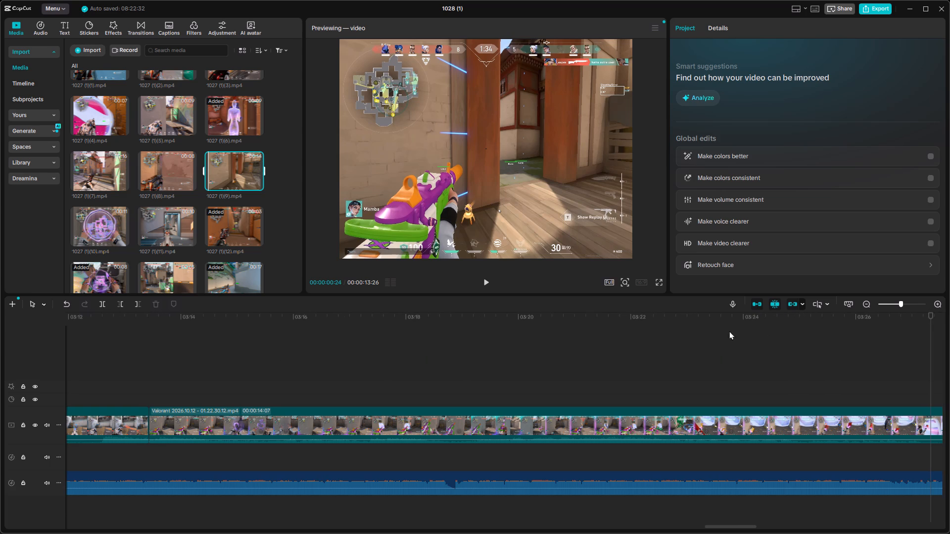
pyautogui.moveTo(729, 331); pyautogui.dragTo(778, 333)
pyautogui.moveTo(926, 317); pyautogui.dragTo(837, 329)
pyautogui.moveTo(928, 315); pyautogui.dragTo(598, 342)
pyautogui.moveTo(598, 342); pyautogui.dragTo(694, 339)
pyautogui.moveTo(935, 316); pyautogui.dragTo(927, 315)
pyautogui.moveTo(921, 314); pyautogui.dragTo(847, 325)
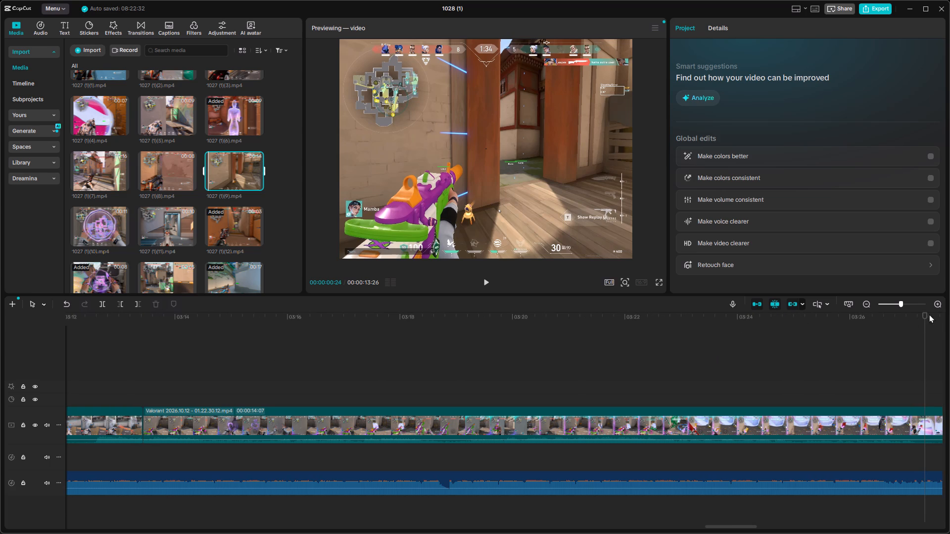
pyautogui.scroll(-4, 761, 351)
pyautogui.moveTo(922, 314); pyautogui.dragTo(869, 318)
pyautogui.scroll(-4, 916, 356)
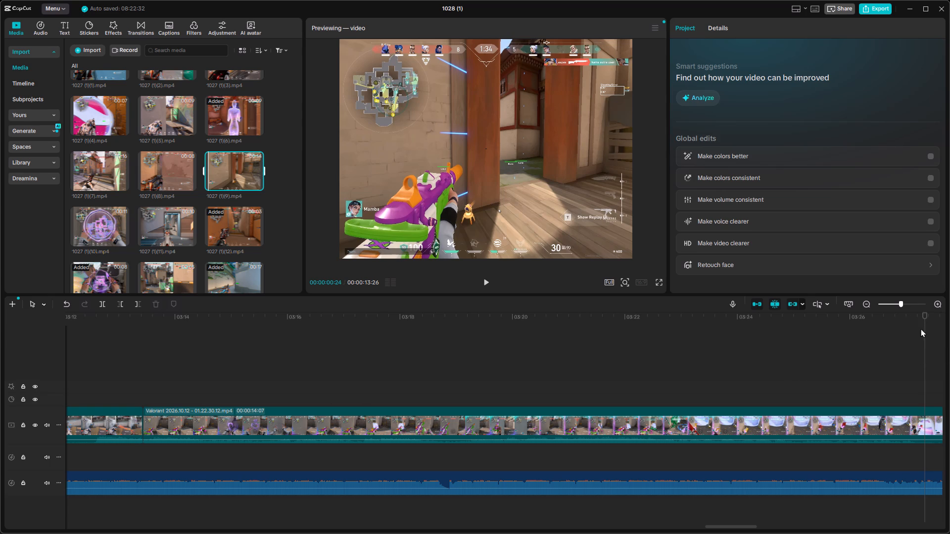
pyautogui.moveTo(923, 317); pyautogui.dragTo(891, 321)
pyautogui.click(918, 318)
# Scrub the timeline back to the start of Valorant 2026.10.12 - 01.22.30.12.mp4, at 00:03:13:13.
pyautogui.click(490, 278)
pyautogui.moveTo(802, 383); pyautogui.dragTo(772, 384)
pyautogui.moveTo(769, 363); pyautogui.dragTo(362, 352)
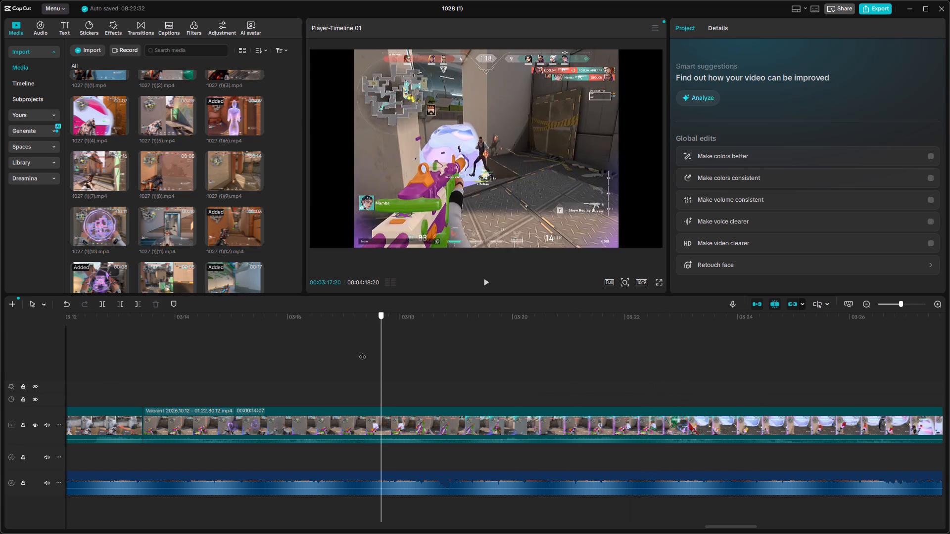
pyautogui.moveTo(362, 352); pyautogui.dragTo(142, 346)
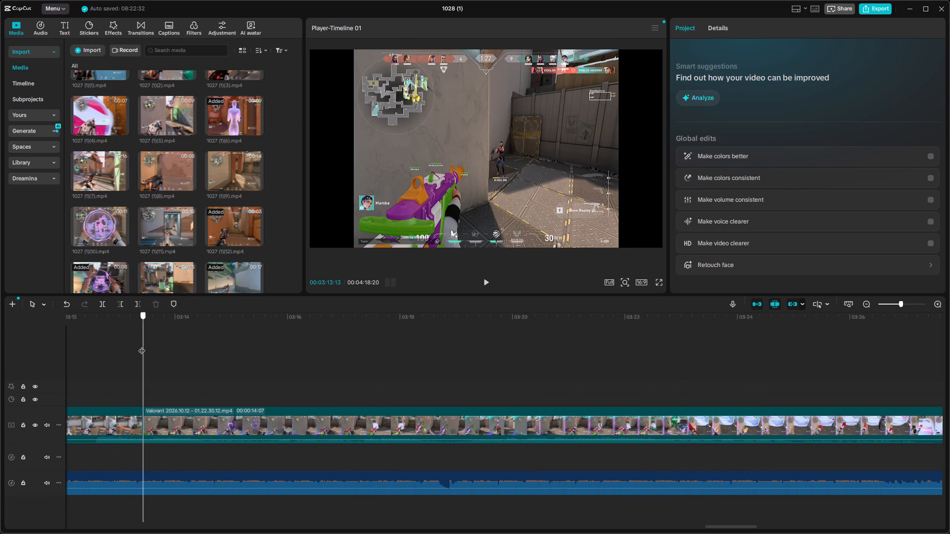
pyautogui.moveTo(142, 346); pyautogui.dragTo(146, 350)
pyautogui.moveTo(146, 350); pyautogui.dragTo(146, 351)
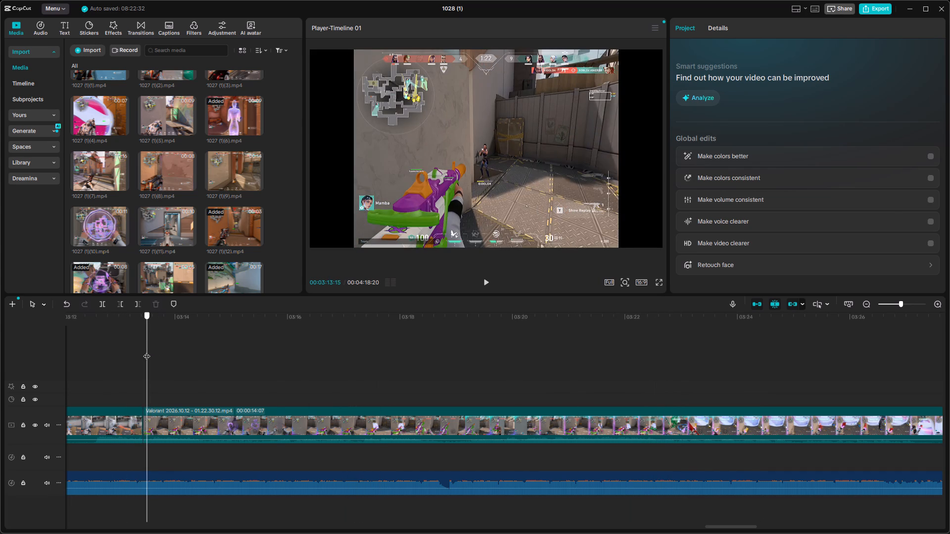
pyautogui.moveTo(146, 351); pyautogui.dragTo(142, 352)
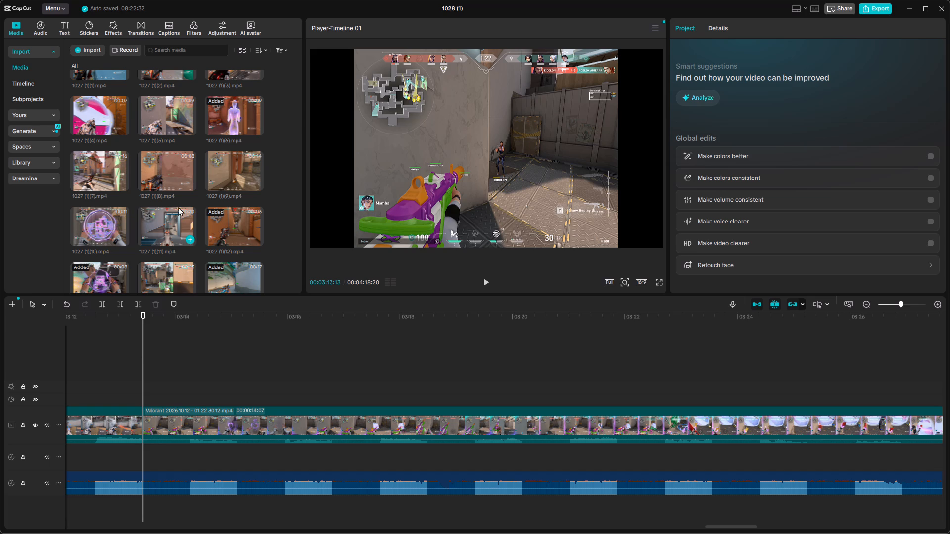
# Look through the imported media for unused gameplay clips, previewing 1027 (1)(14).mp4 and 1027 (1)(13).mp4.
pyautogui.scroll(-4, 236, 255)
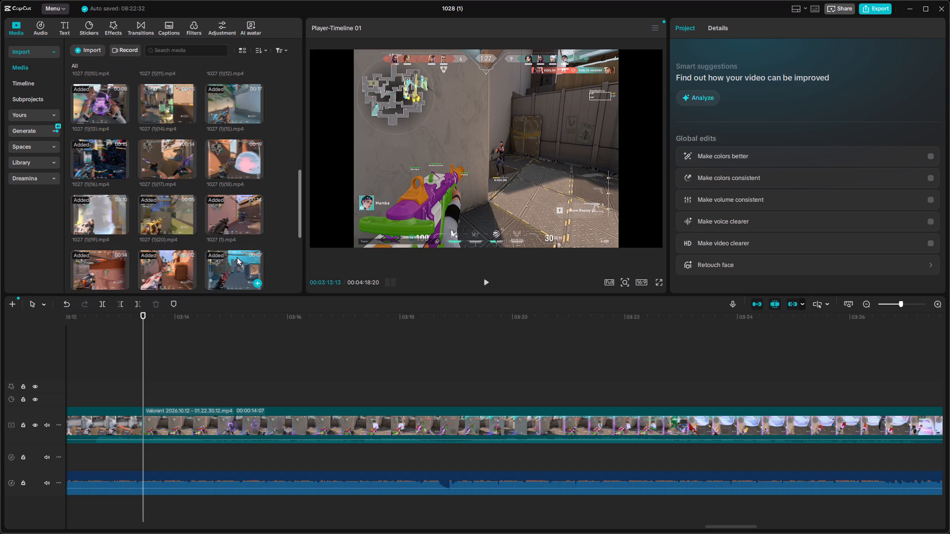
pyautogui.scroll(-3, 237, 257)
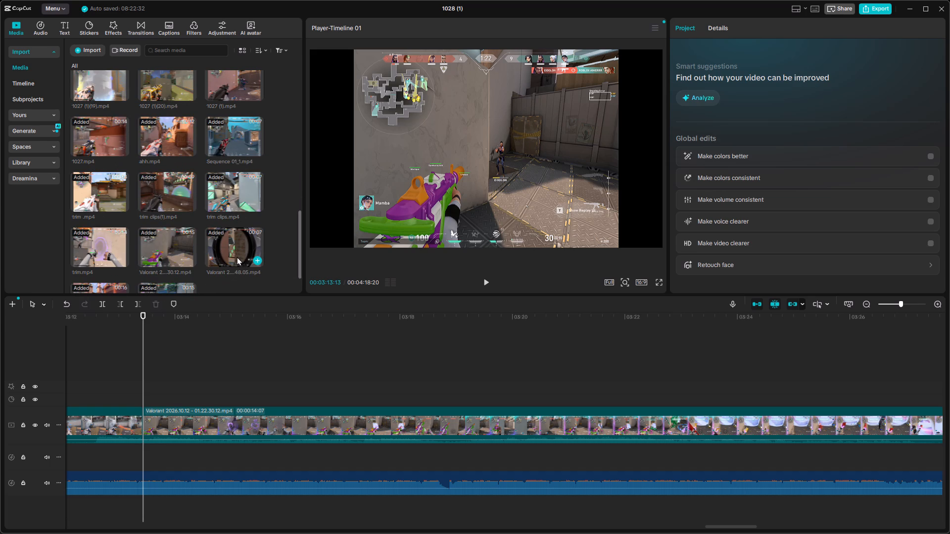
pyautogui.scroll(1, 237, 257)
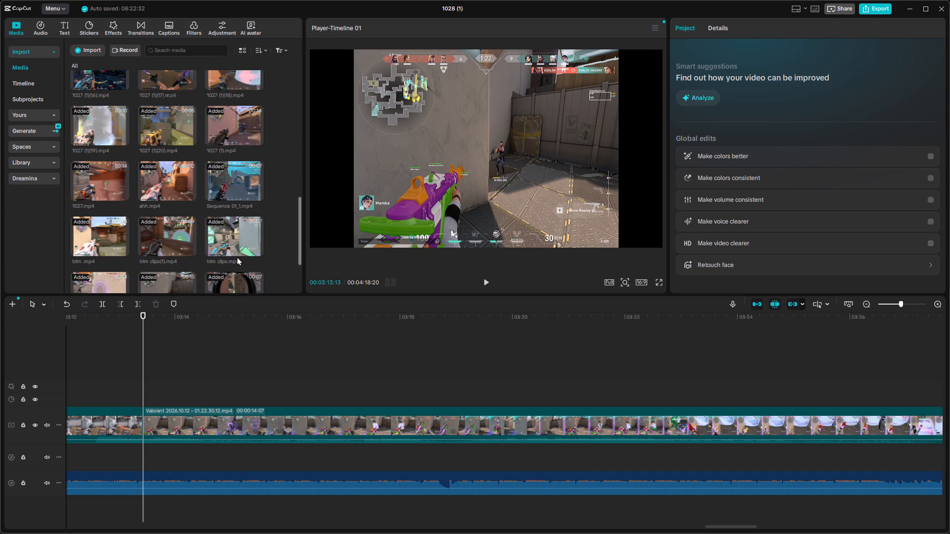
pyautogui.scroll(3, 237, 257)
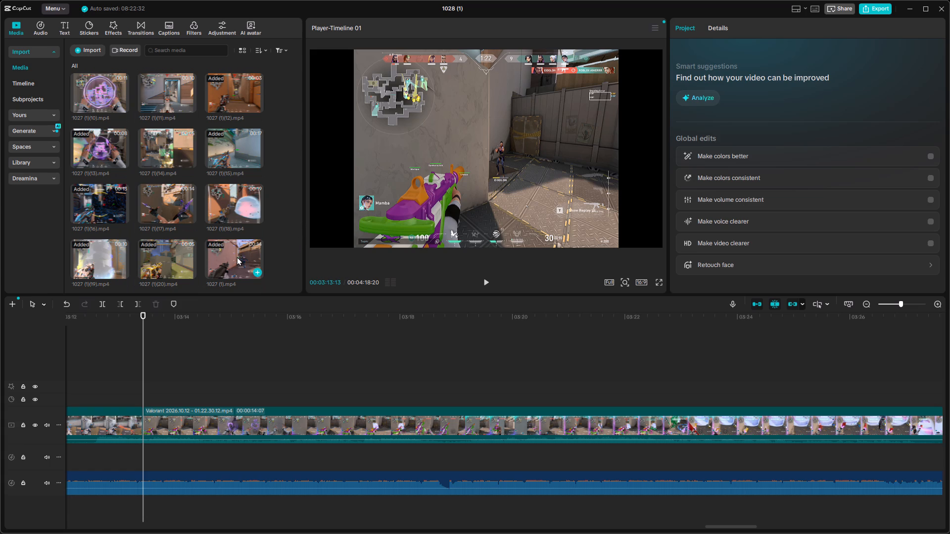
pyautogui.scroll(1, 237, 257)
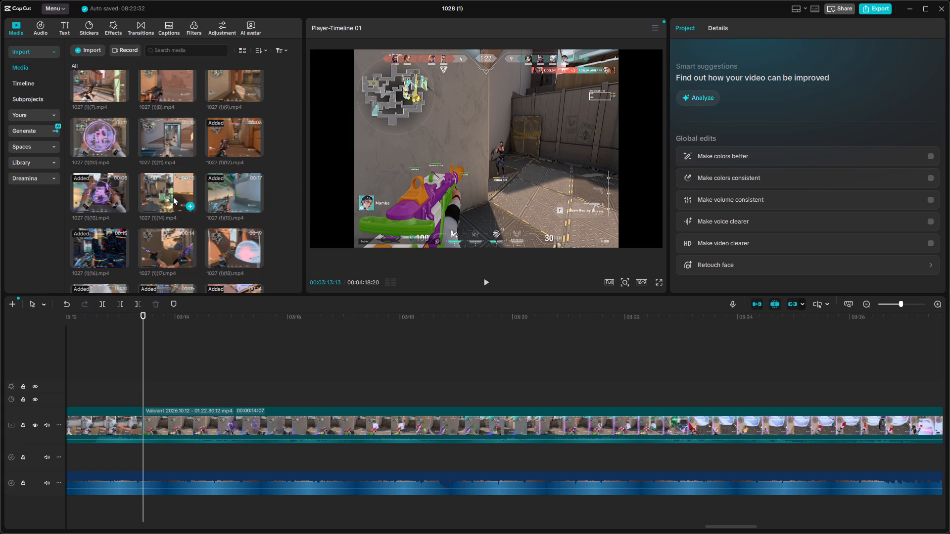
pyautogui.click(149, 195)
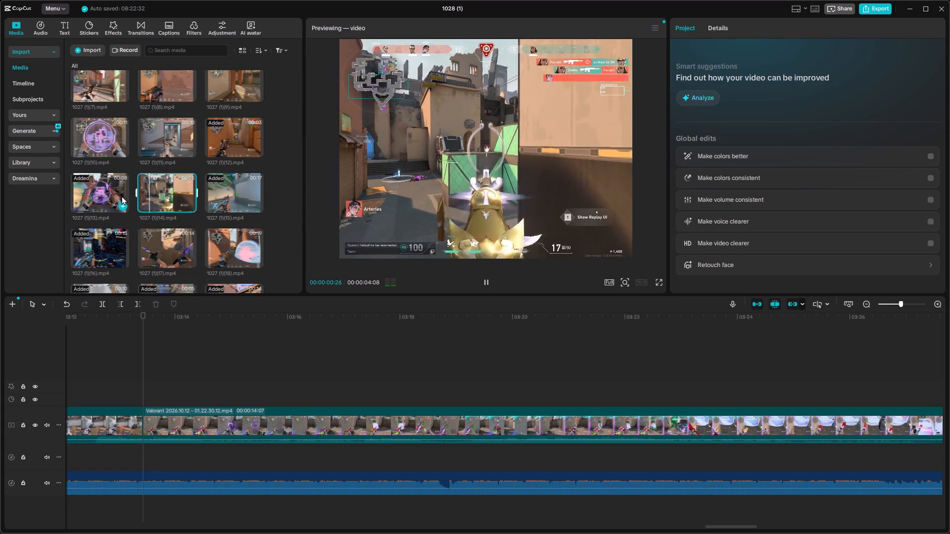
pyautogui.click(95, 191)
pyautogui.scroll(1, 108, 208)
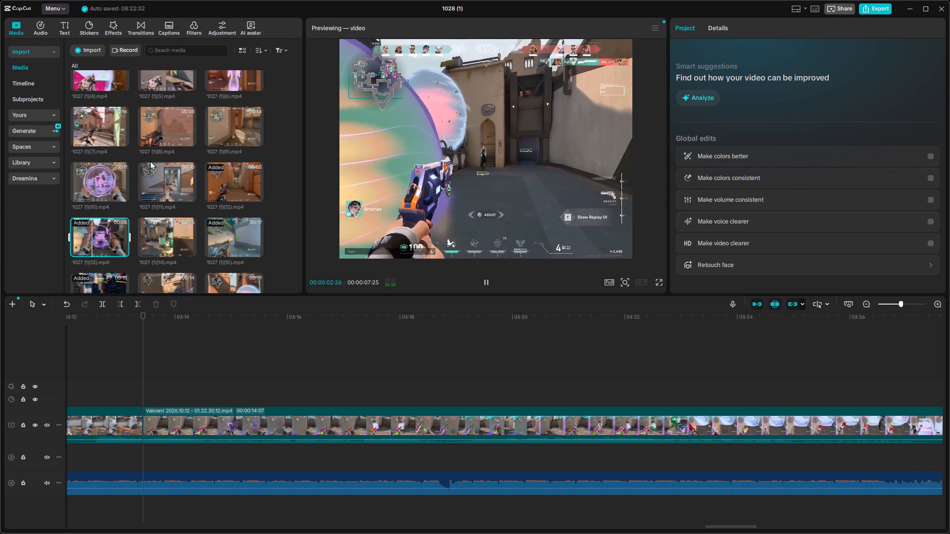
# Scrub the timeline back through trim.mp4 and the clips before it, to about 00:02:28.
pyautogui.moveTo(145, 317); pyautogui.dragTo(109, 317)
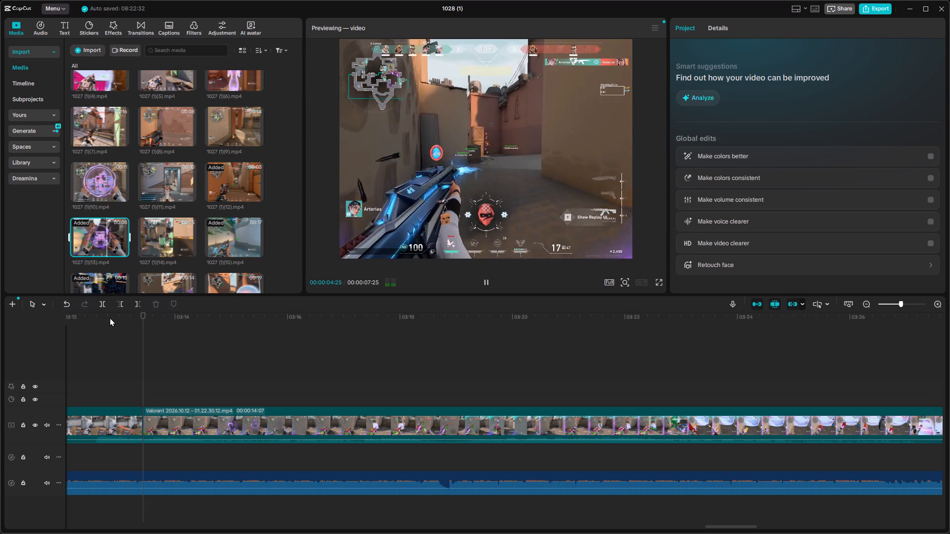
pyautogui.moveTo(109, 317); pyautogui.dragTo(108, 317)
pyautogui.moveTo(140, 315); pyautogui.dragTo(128, 316)
pyautogui.click(180, 319)
pyautogui.click(113, 229)
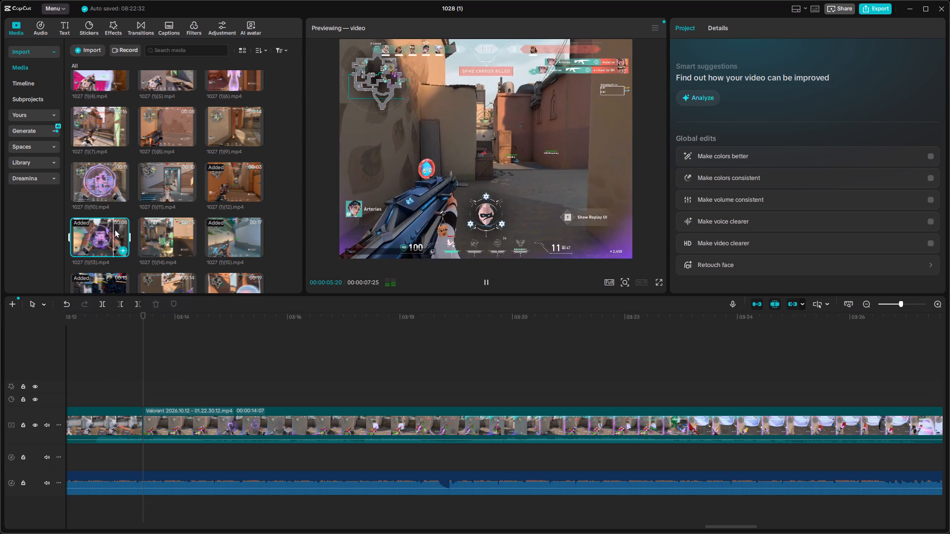
pyautogui.click(186, 341)
pyautogui.moveTo(184, 314); pyautogui.dragTo(122, 326)
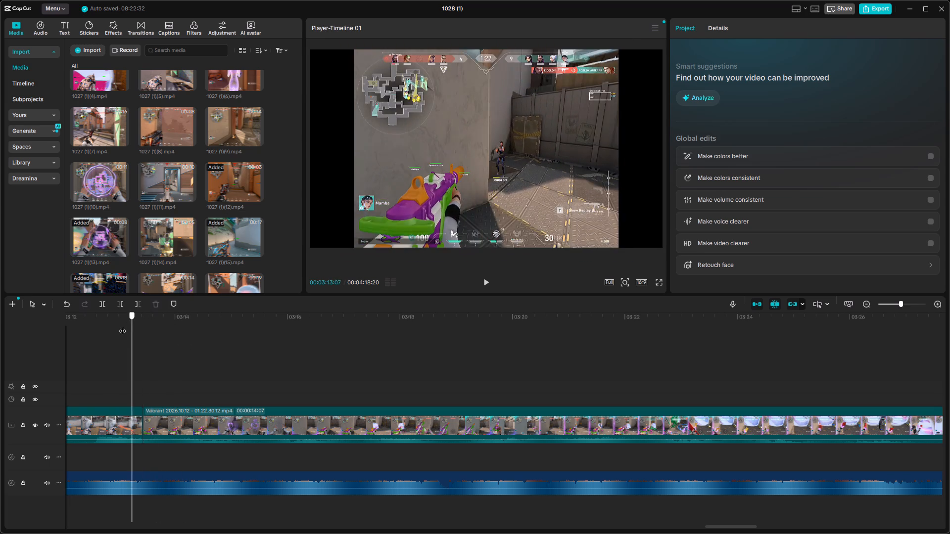
pyautogui.moveTo(122, 326); pyautogui.dragTo(60, 329)
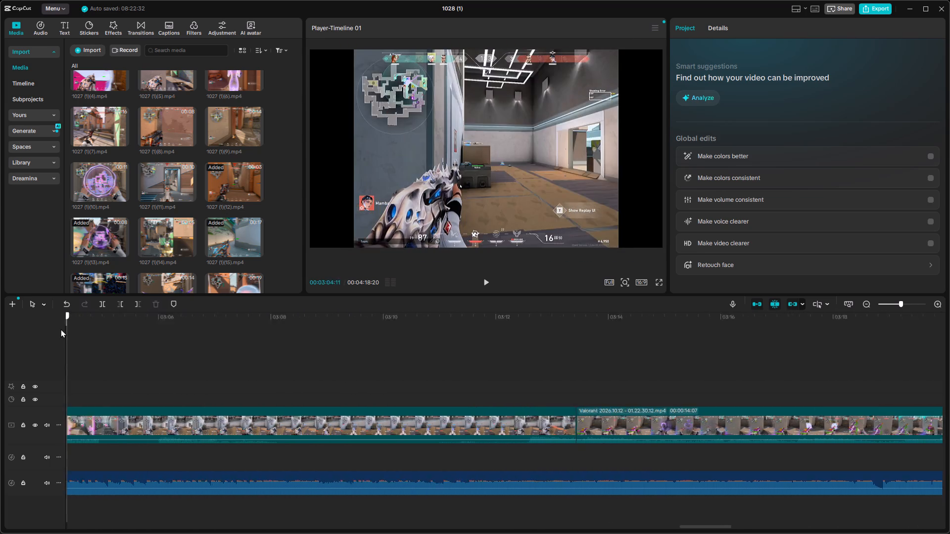
pyautogui.moveTo(60, 329); pyautogui.dragTo(367, 354)
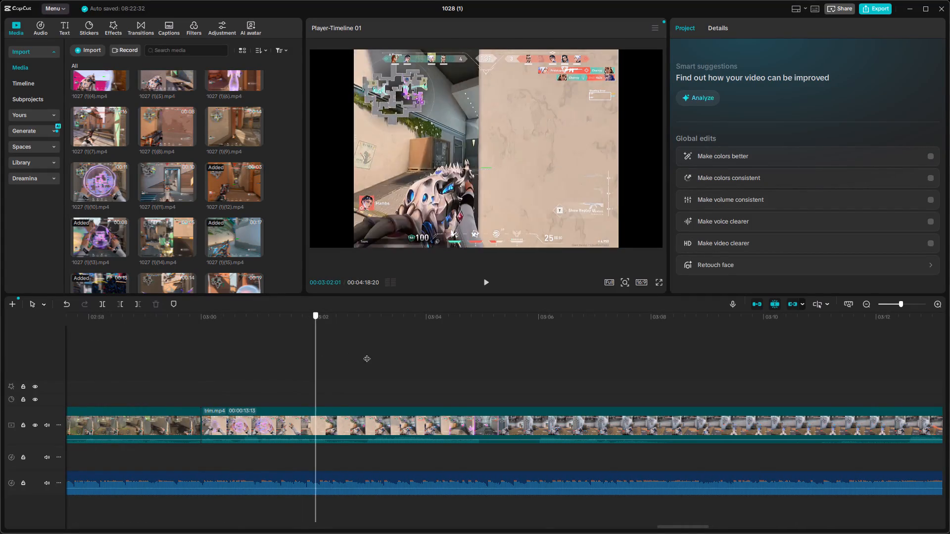
pyautogui.moveTo(367, 354); pyautogui.dragTo(591, 373)
pyautogui.click(568, 370)
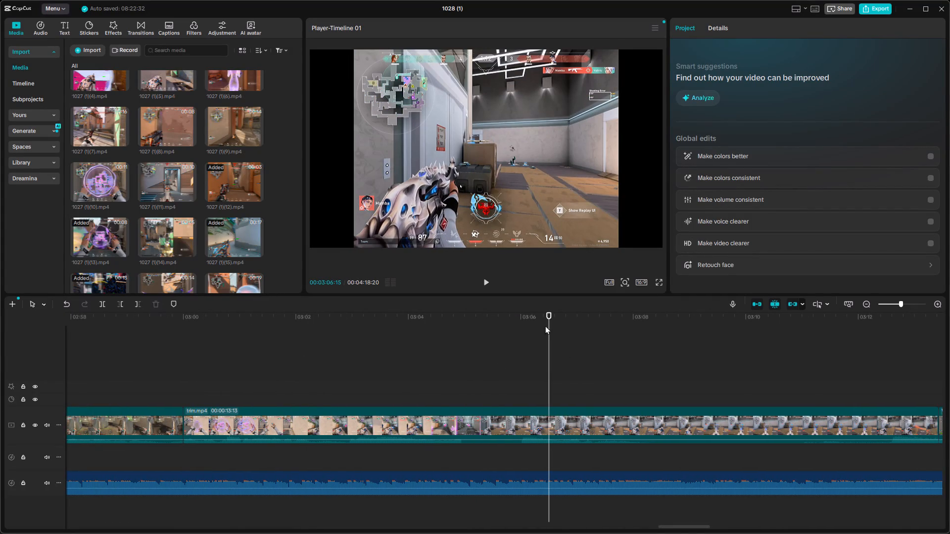
pyautogui.moveTo(548, 315); pyautogui.dragTo(144, 327)
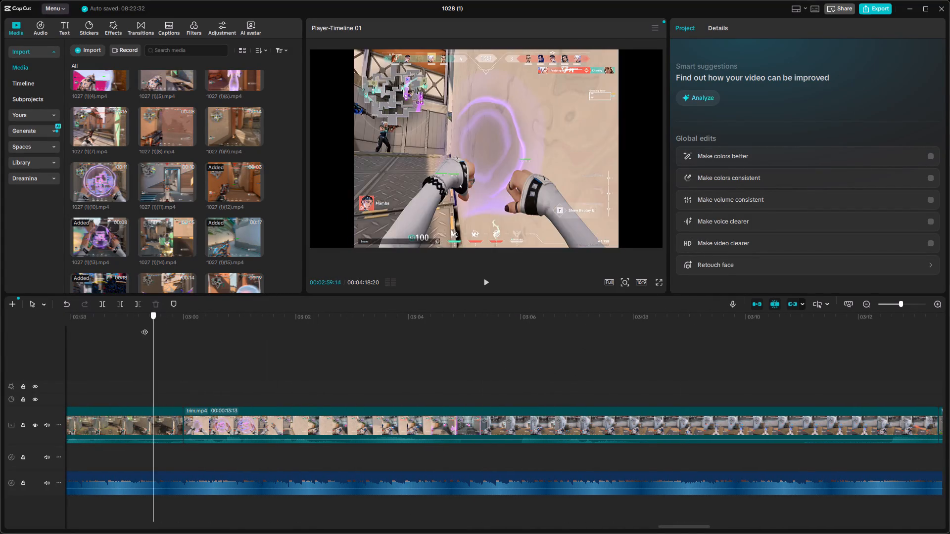
pyautogui.moveTo(144, 327); pyautogui.dragTo(47, 329)
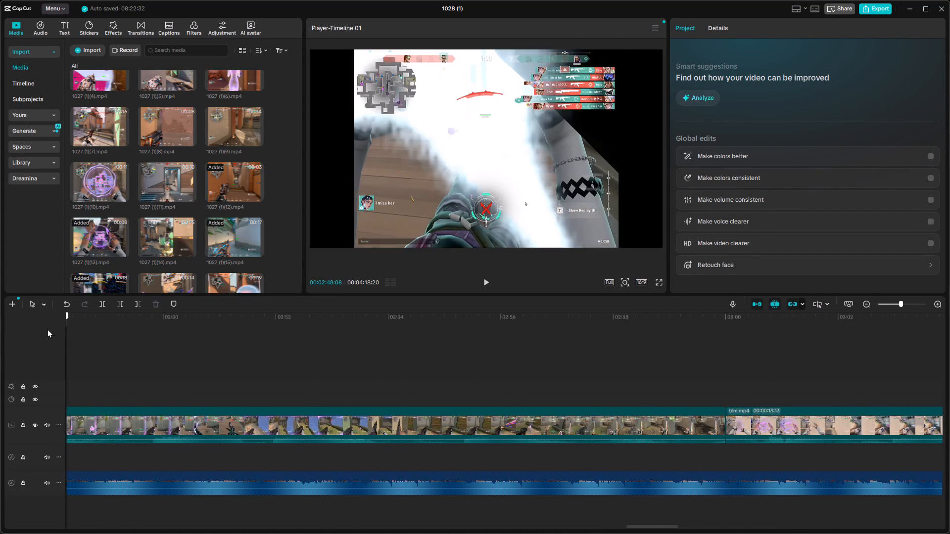
pyautogui.moveTo(47, 329); pyautogui.dragTo(123, 331)
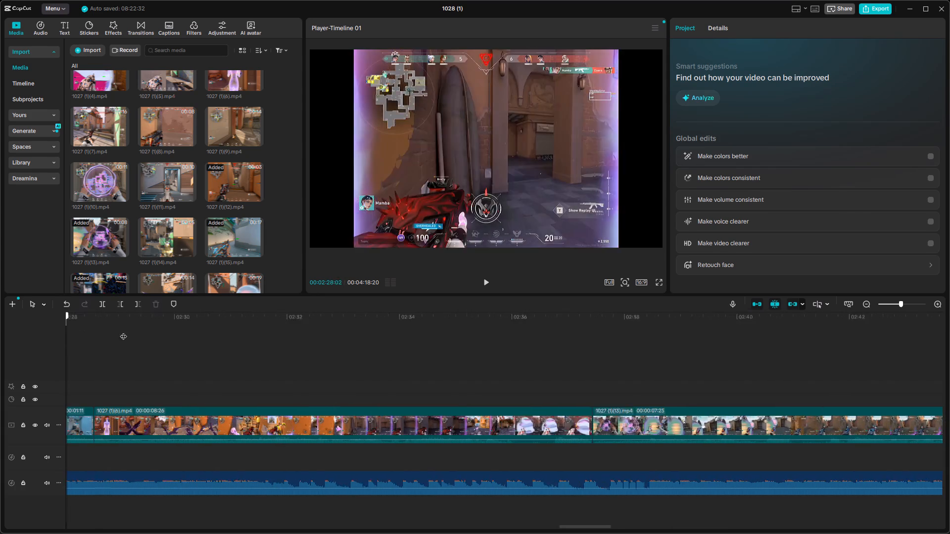
# Scrub forward from 1027 (1)(6).mp4 through the following gameplay clips to past the end of the last clip, at about 00:03:33.
pyautogui.moveTo(123, 331); pyautogui.dragTo(902, 395)
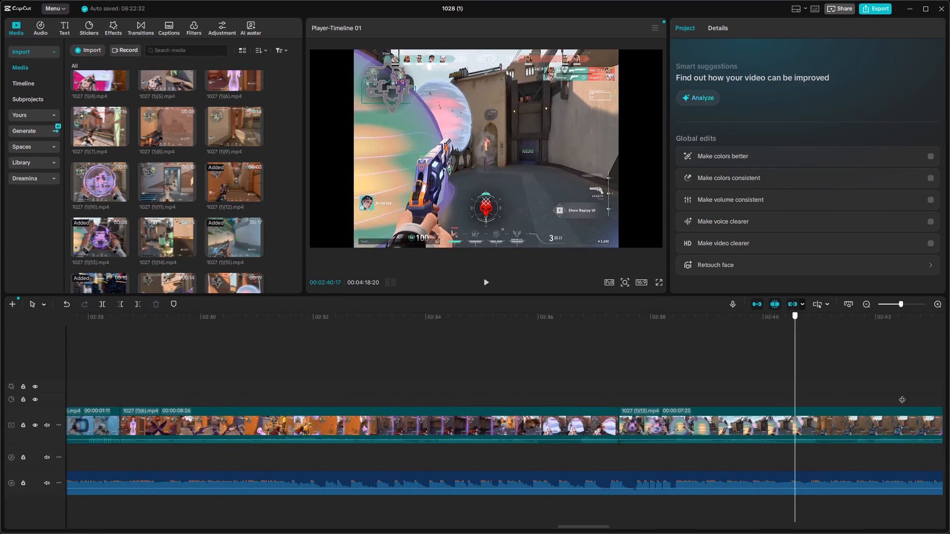
pyautogui.moveTo(902, 395); pyautogui.dragTo(949, 400)
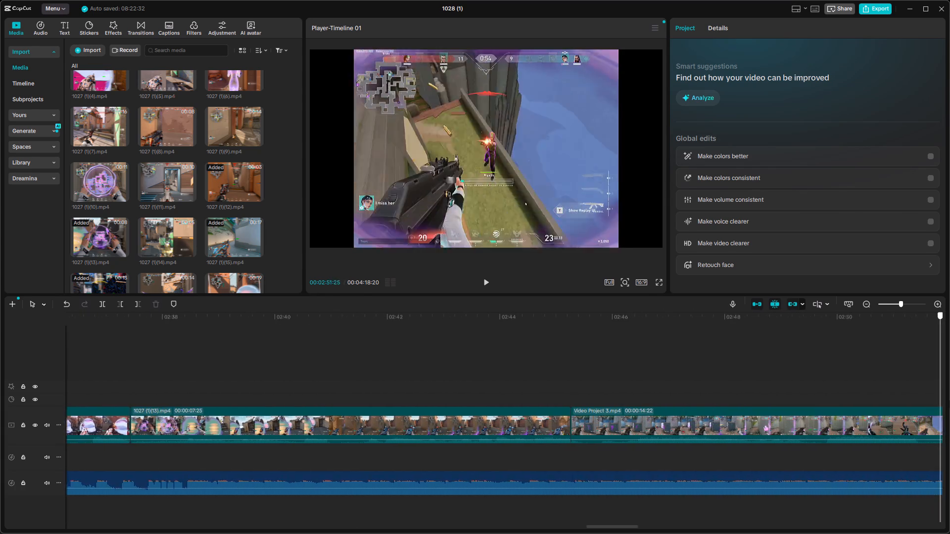
pyautogui.moveTo(949, 400); pyautogui.dragTo(949, 412)
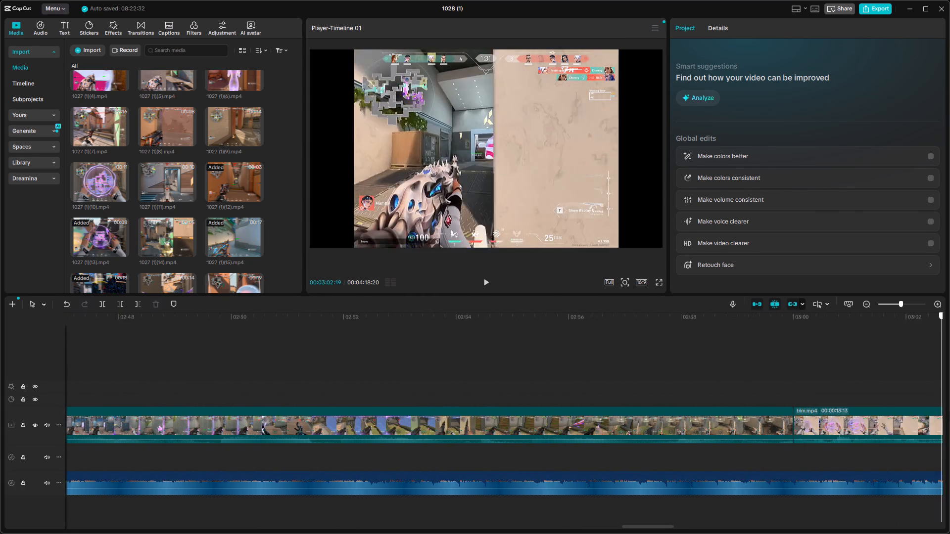
pyautogui.moveTo(949, 412); pyautogui.dragTo(931, 415)
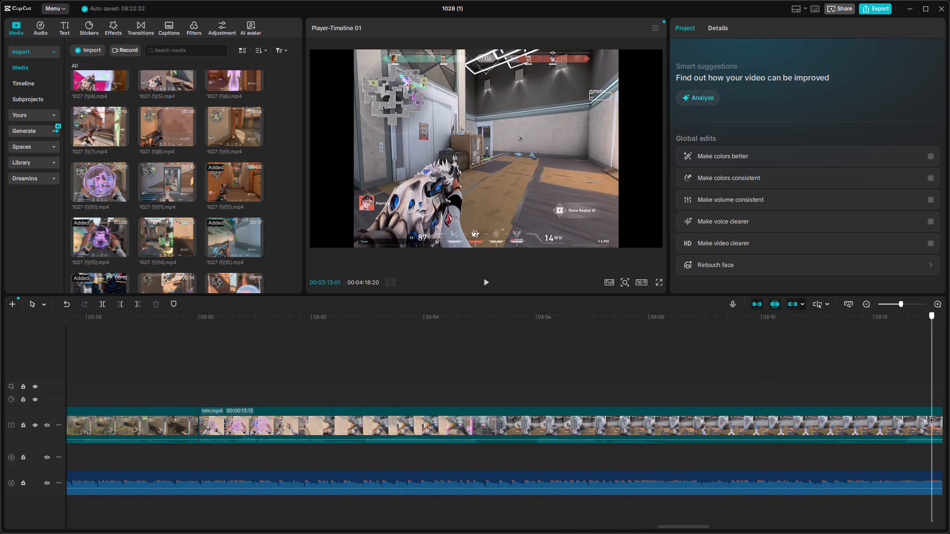
pyautogui.moveTo(931, 415); pyautogui.dragTo(949, 423)
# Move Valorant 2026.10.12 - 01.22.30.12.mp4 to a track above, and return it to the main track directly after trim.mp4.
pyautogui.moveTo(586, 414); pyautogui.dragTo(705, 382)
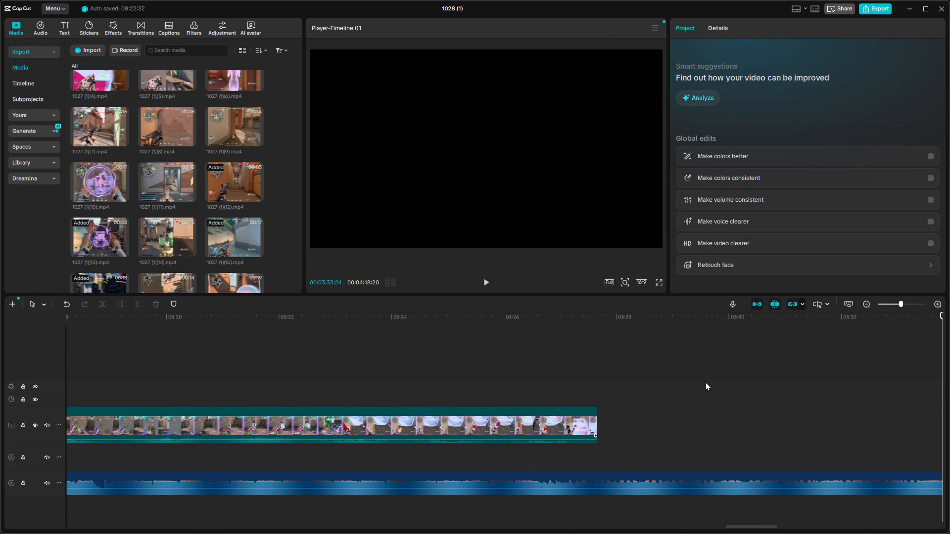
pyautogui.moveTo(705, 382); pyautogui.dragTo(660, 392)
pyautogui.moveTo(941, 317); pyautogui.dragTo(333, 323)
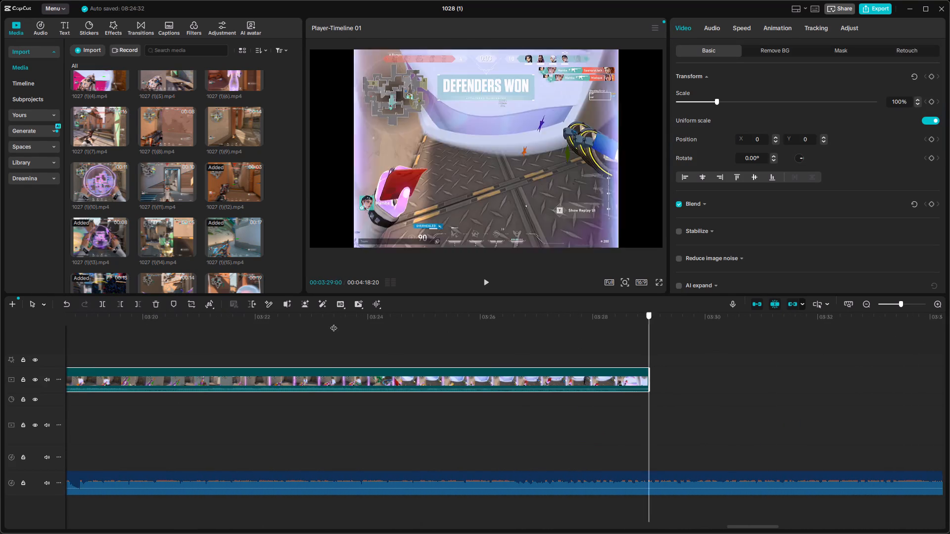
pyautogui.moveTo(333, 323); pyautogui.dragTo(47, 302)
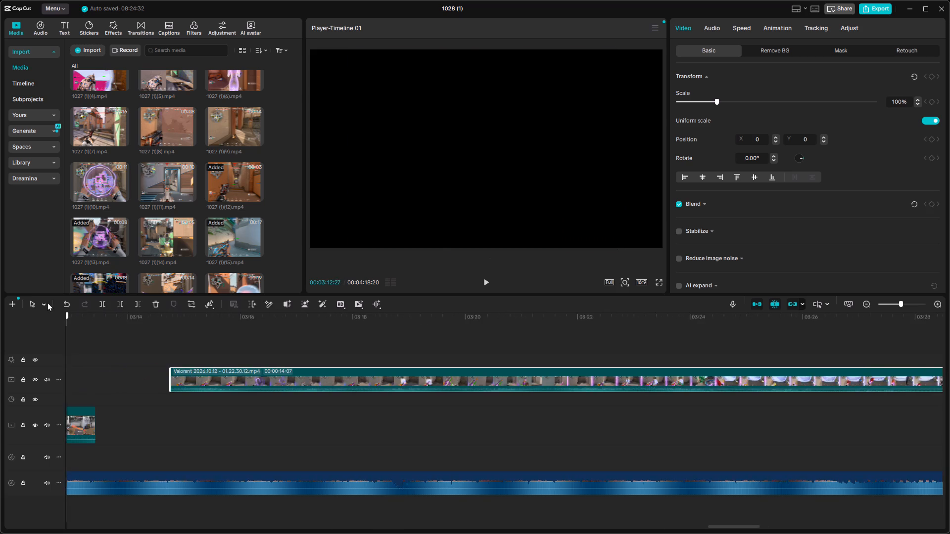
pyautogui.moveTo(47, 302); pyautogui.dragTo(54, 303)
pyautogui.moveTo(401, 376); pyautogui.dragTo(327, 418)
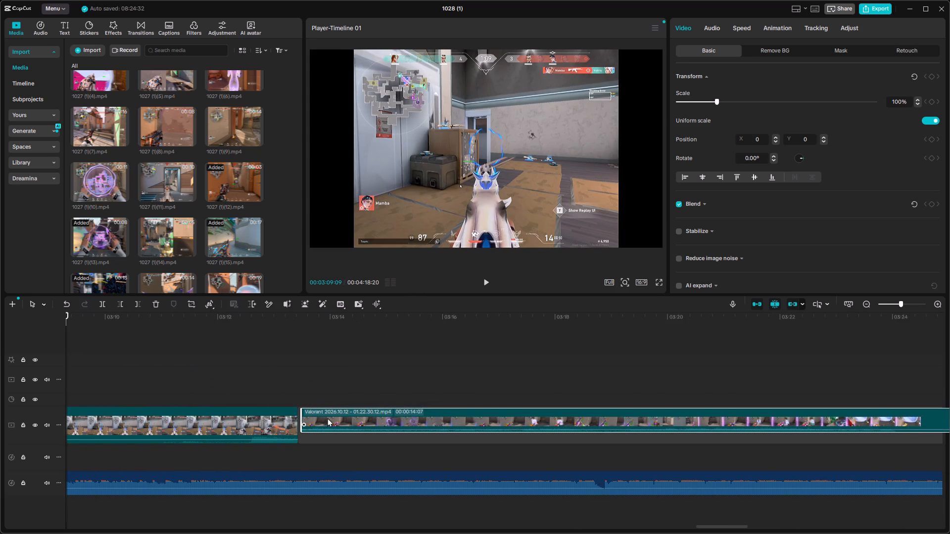
# Preview 1027 (1)(9).mp4 from the imported media and append it directly after Valorant 2026.10.12 - 01.22.30.12.mp4 on the main track.
pyautogui.moveTo(68, 319); pyautogui.dragTo(106, 321)
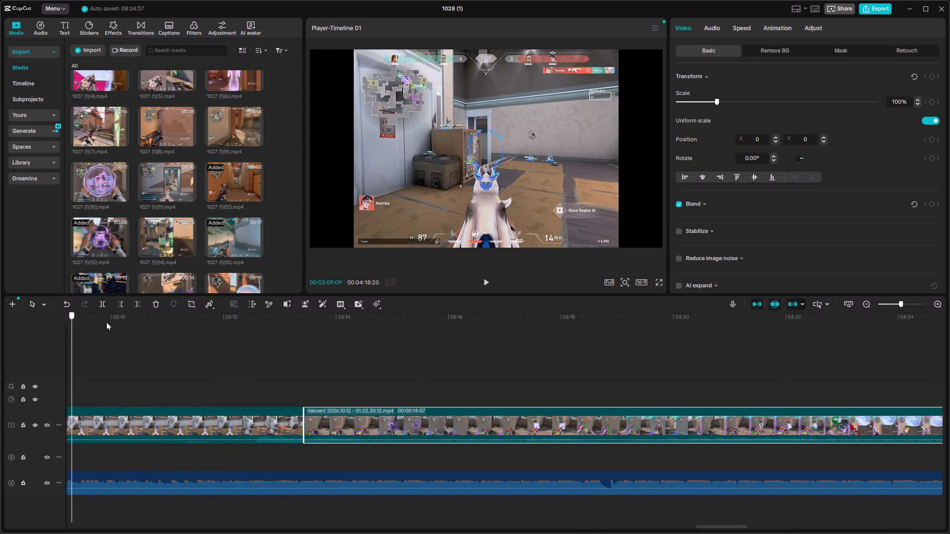
pyautogui.moveTo(106, 321); pyautogui.dragTo(514, 373)
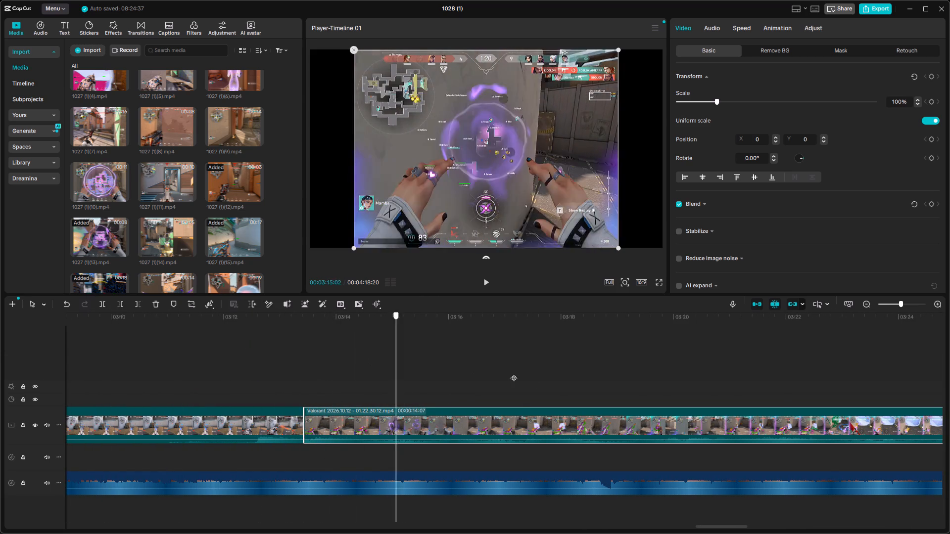
pyautogui.moveTo(514, 373); pyautogui.dragTo(932, 404)
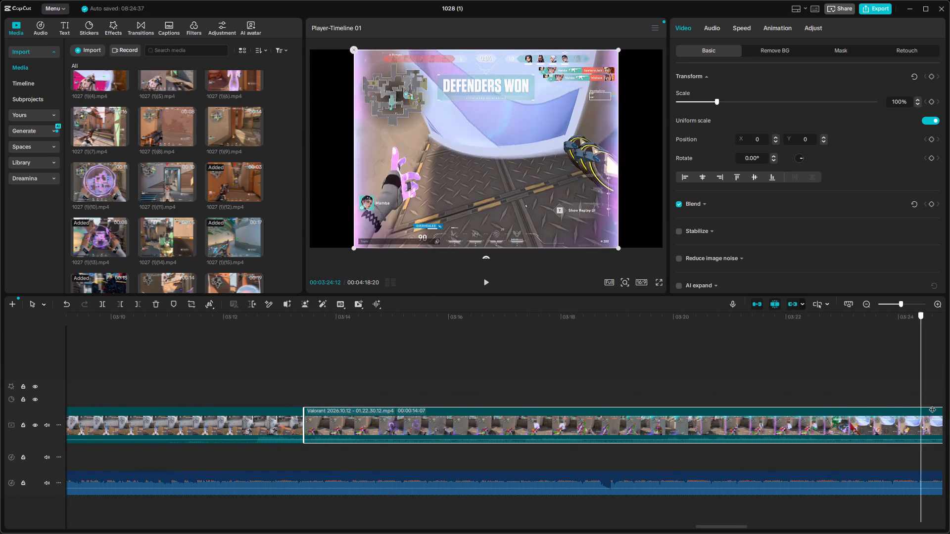
pyautogui.moveTo(932, 404); pyautogui.dragTo(949, 405)
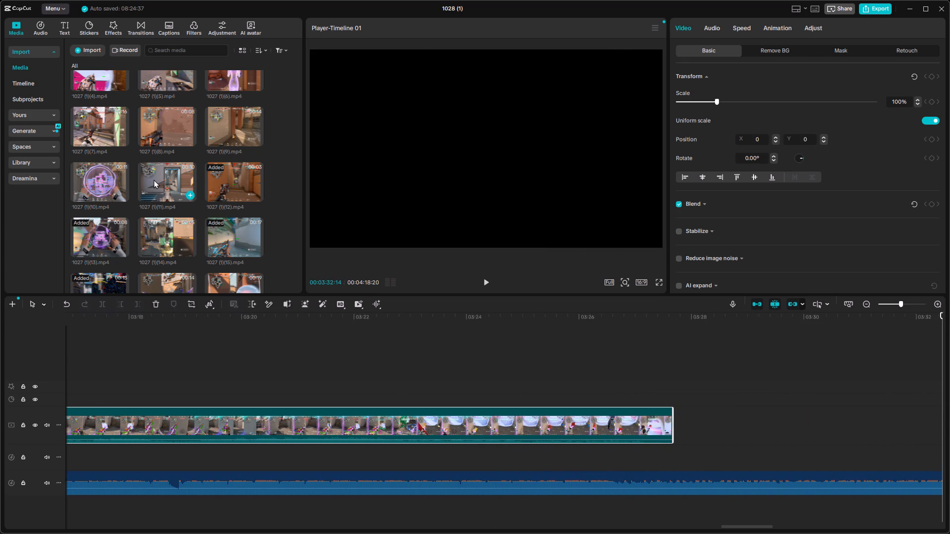
pyautogui.scroll(1, 222, 186)
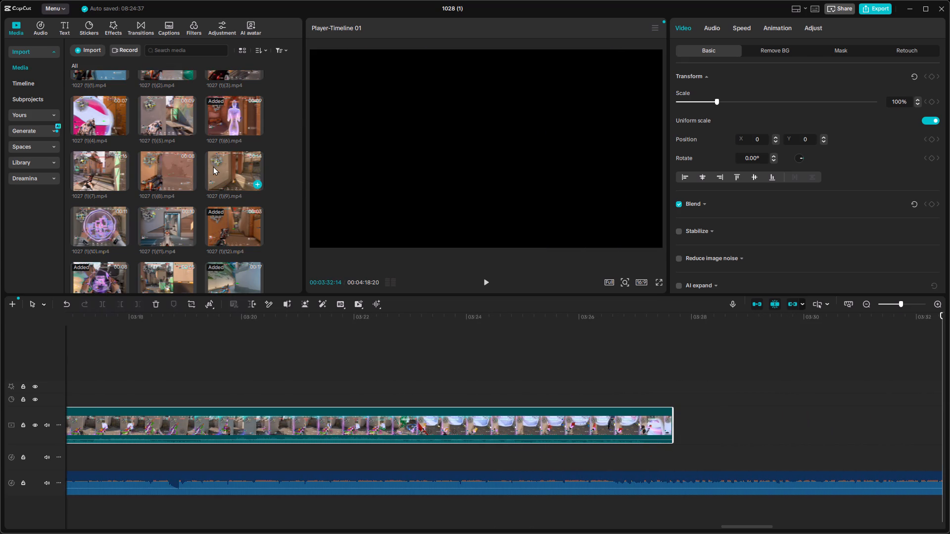
pyautogui.click(213, 166)
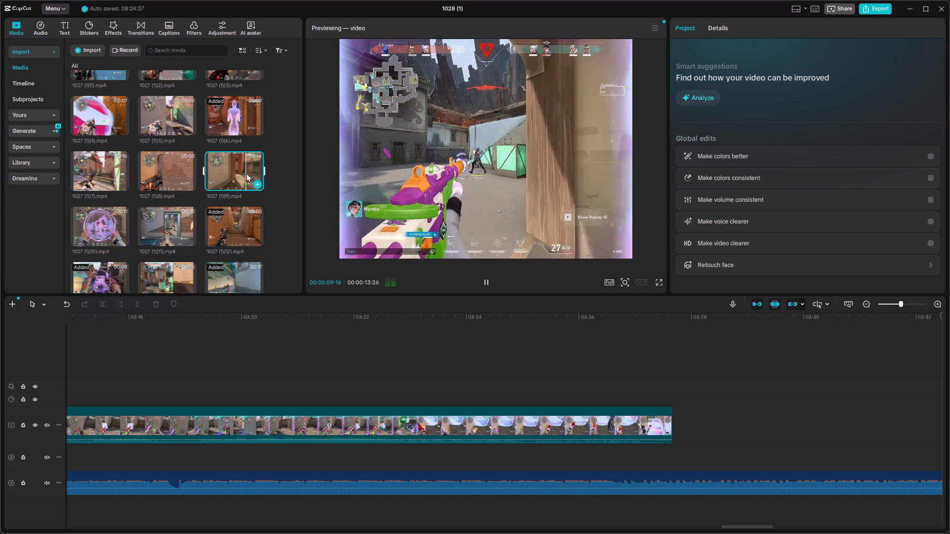
pyautogui.moveTo(238, 172); pyautogui.dragTo(691, 408)
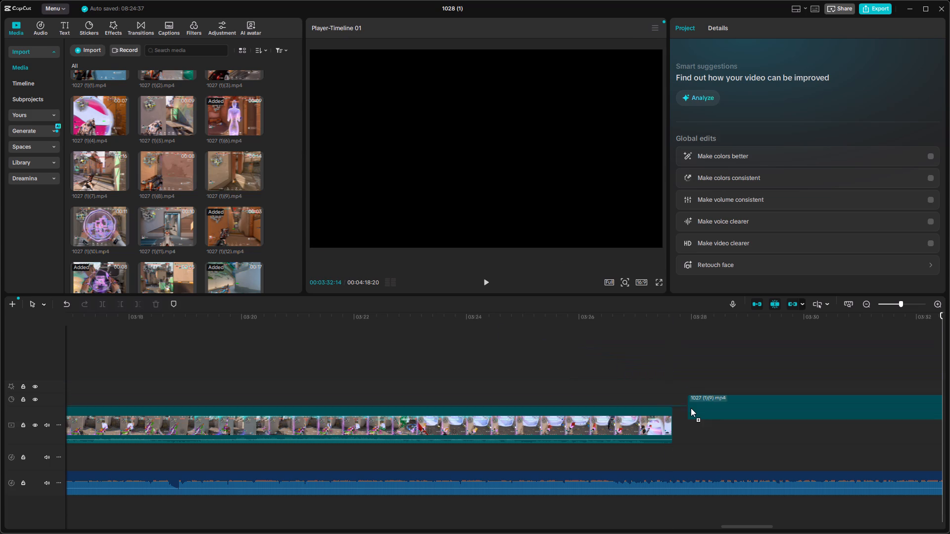
pyautogui.moveTo(691, 408); pyautogui.dragTo(690, 416)
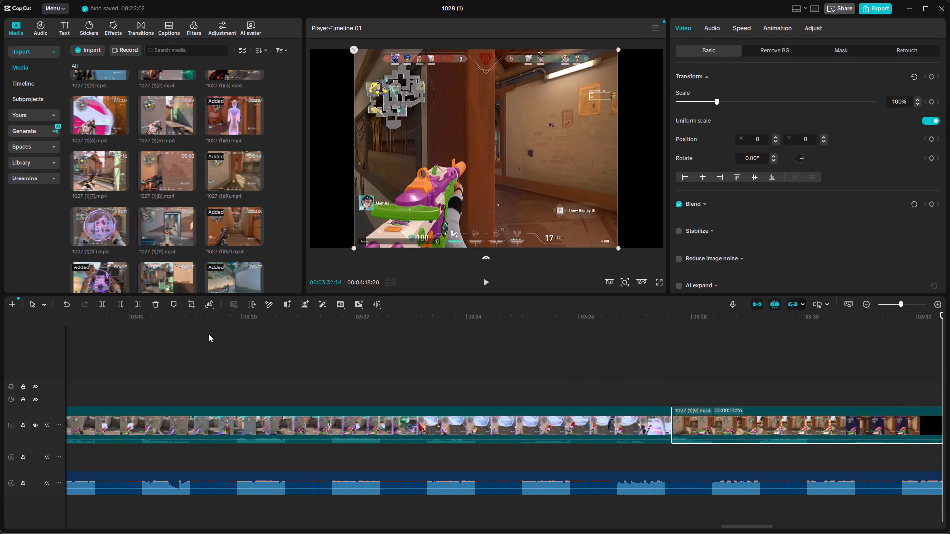
# Scrub back and forth through the start of 1027 (1)(9).mp4 and Valorant 2026.10.12 - 01.22.30.12.mp4, ending near 00:03:12 before the Valorant clip.
pyautogui.moveTo(943, 314); pyautogui.dragTo(587, 316)
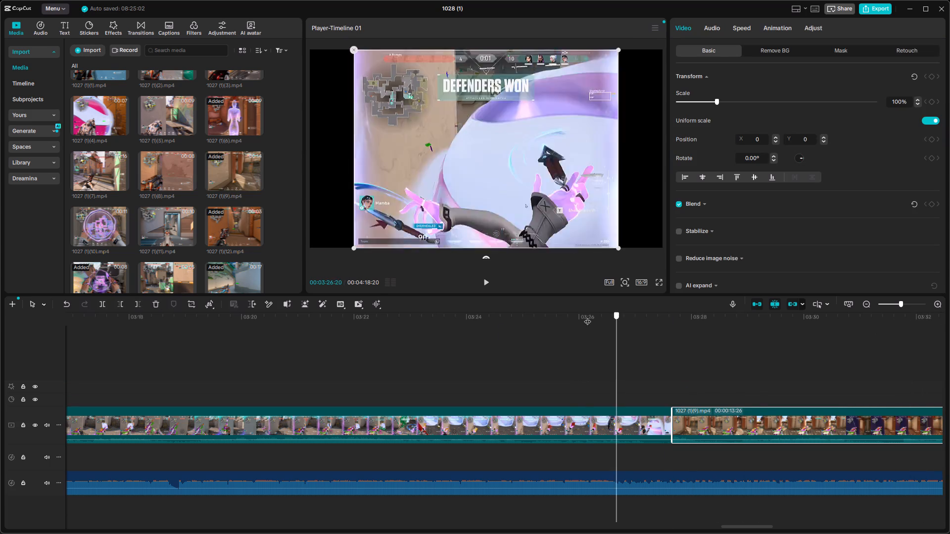
pyautogui.moveTo(587, 316); pyautogui.dragTo(354, 287)
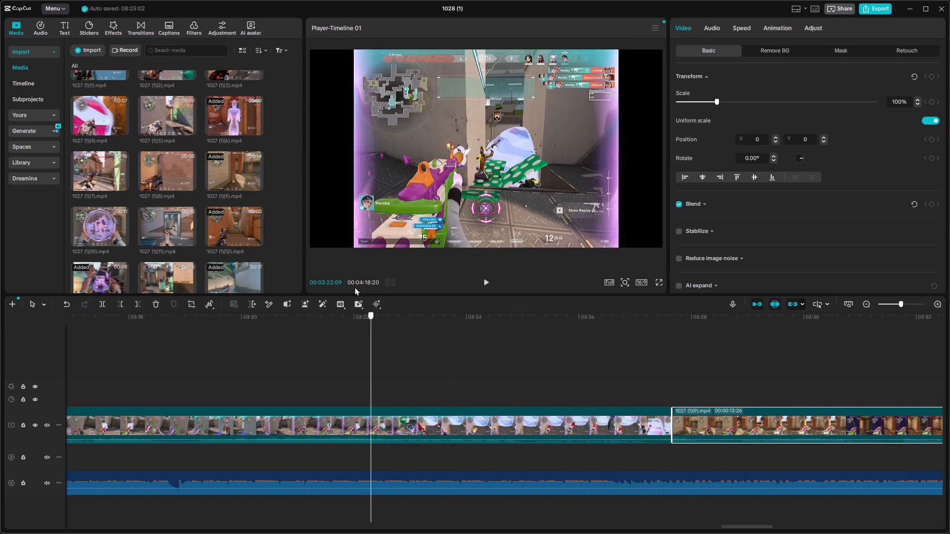
pyautogui.moveTo(354, 287); pyautogui.dragTo(511, 307)
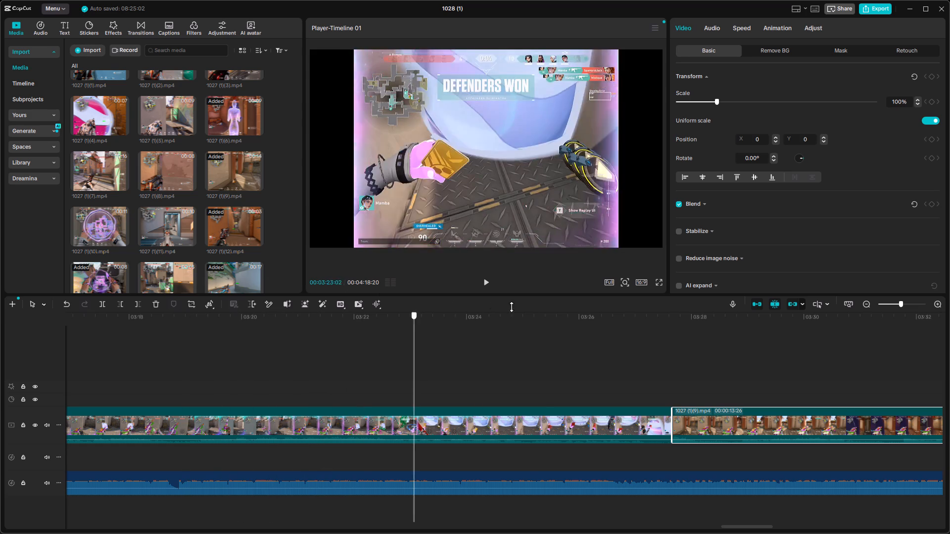
pyautogui.moveTo(511, 307); pyautogui.dragTo(670, 345)
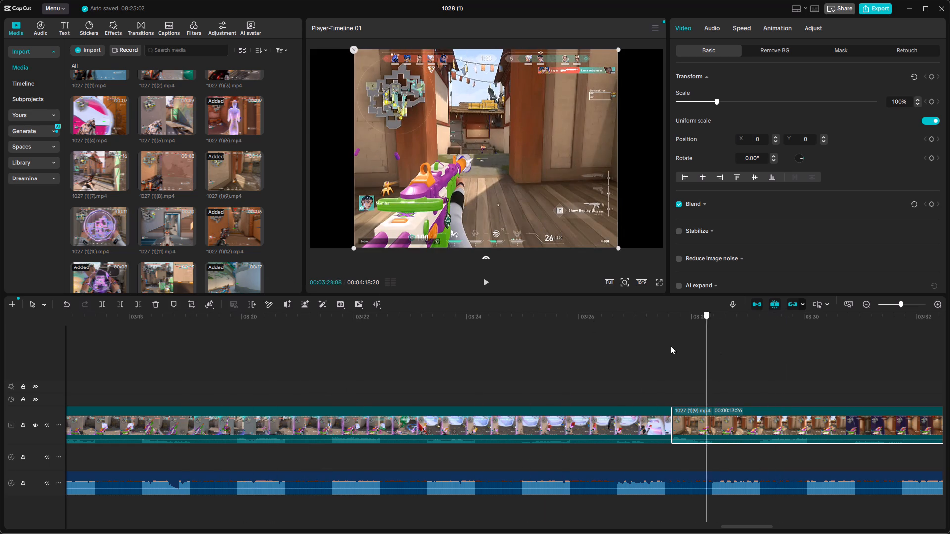
pyautogui.moveTo(670, 345); pyautogui.dragTo(49, 313)
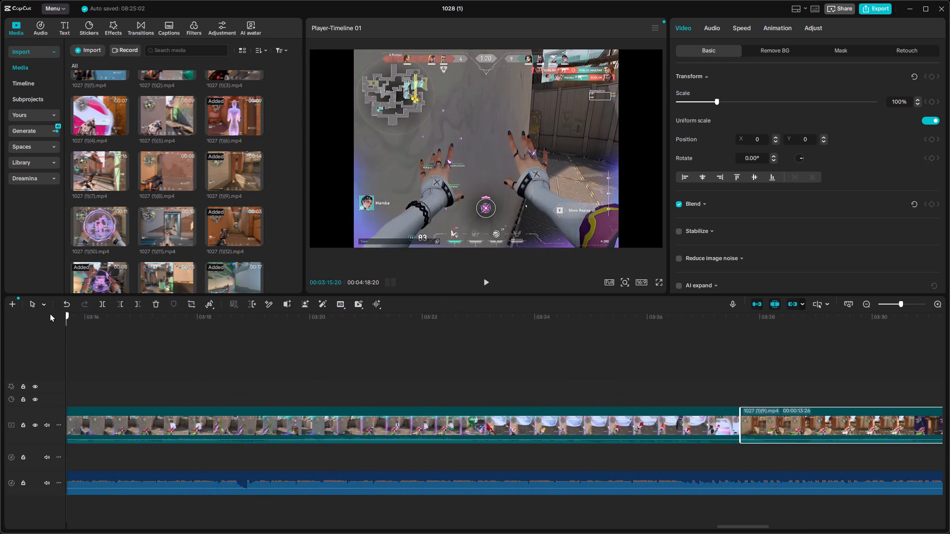
pyautogui.moveTo(49, 313); pyautogui.dragTo(304, 346)
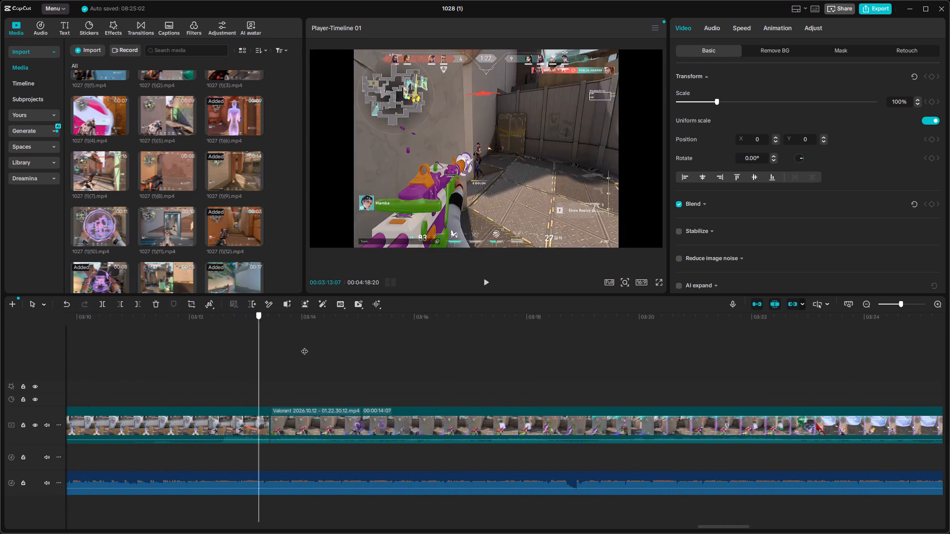
pyautogui.moveTo(304, 346); pyautogui.dragTo(237, 343)
# Look through the imported media for an unused clip and insert 7.mp4 between trim.mp4 and Valorant 2026.10.12 - 01.22.30.12.mp4 on the main track.
pyautogui.scroll(-2, 172, 231)
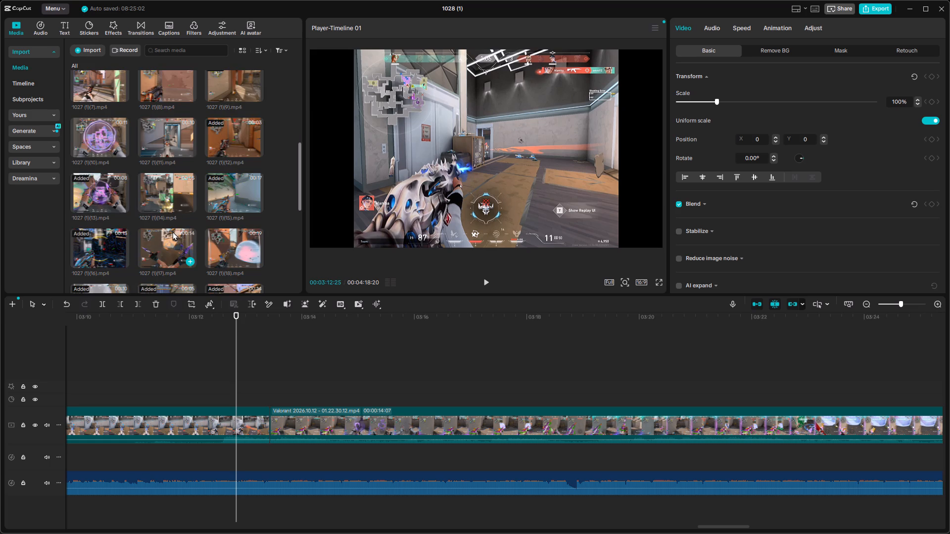
pyautogui.scroll(-2, 172, 231)
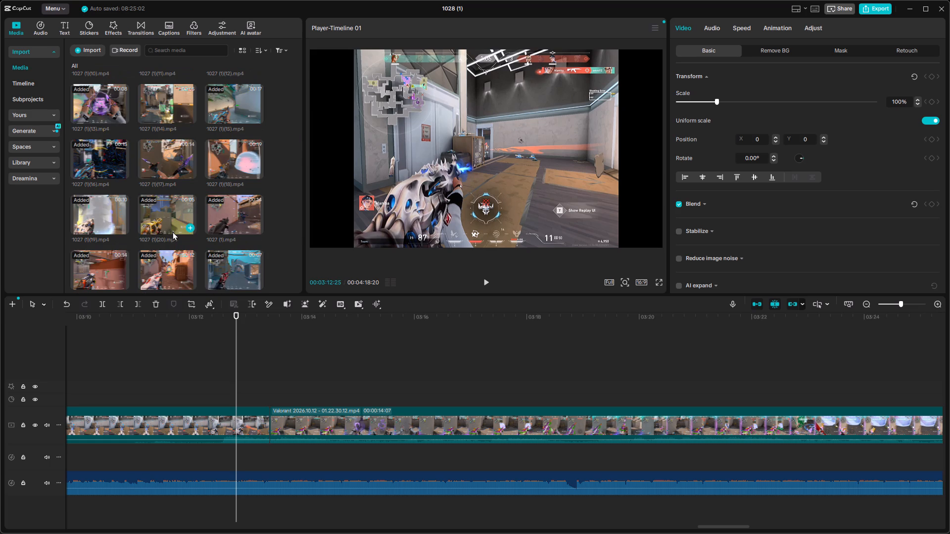
pyautogui.scroll(-4, 172, 231)
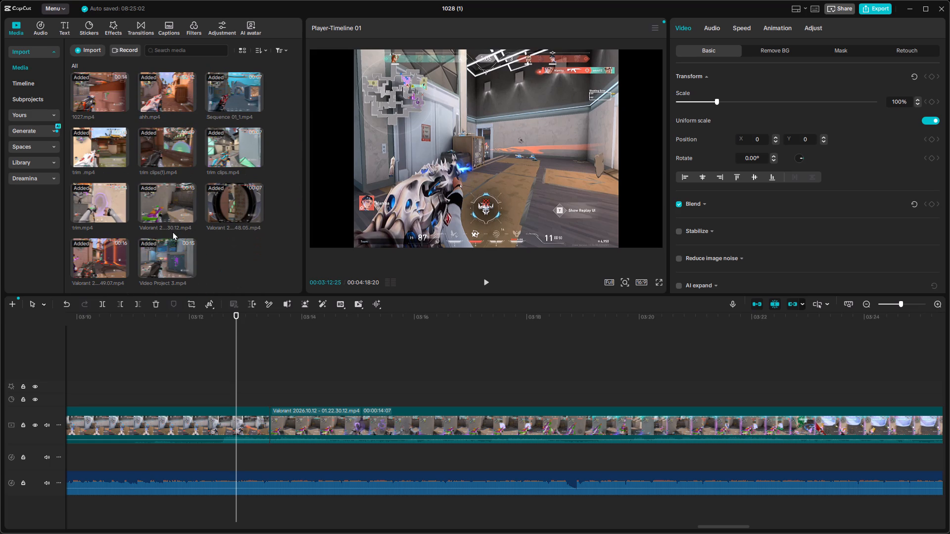
pyautogui.scroll(6, 172, 231)
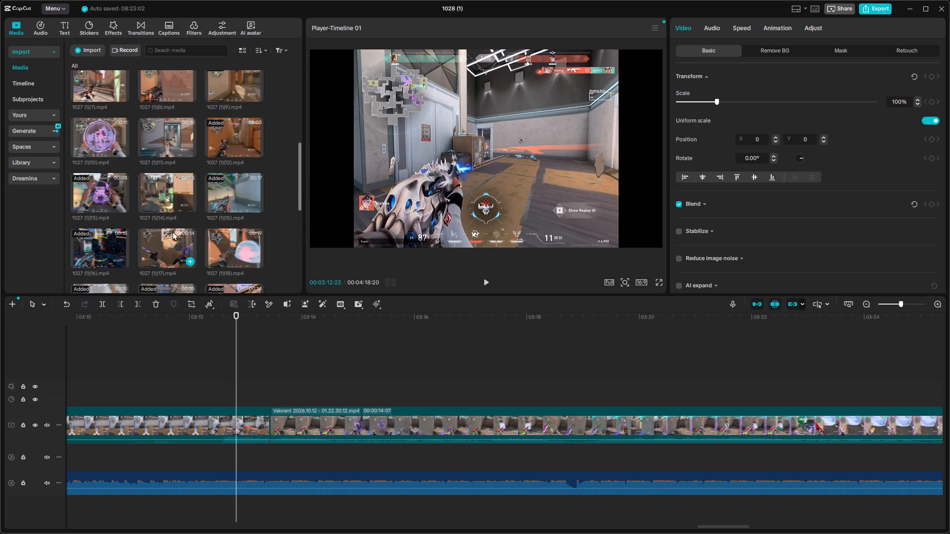
pyautogui.scroll(-2, 172, 231)
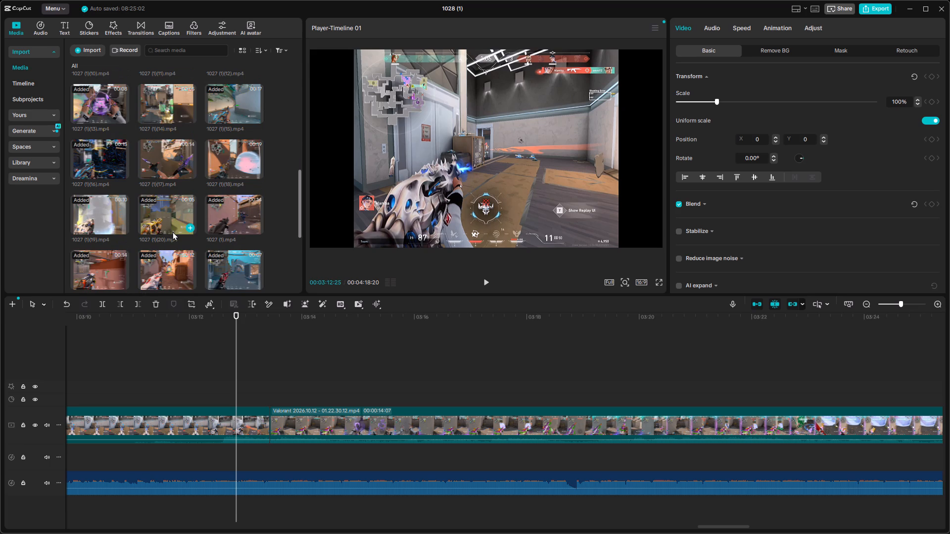
pyautogui.scroll(-1, 172, 231)
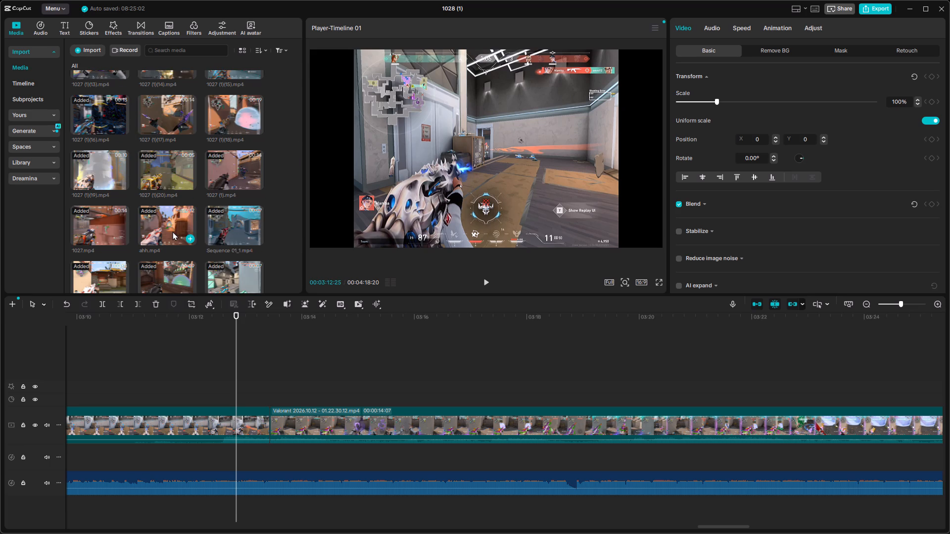
pyautogui.scroll(3, 172, 231)
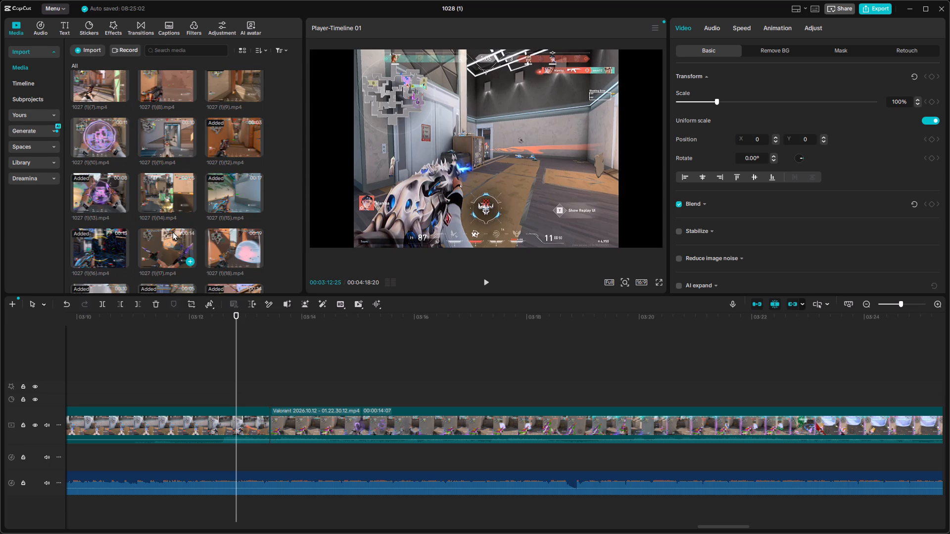
pyautogui.scroll(2, 172, 231)
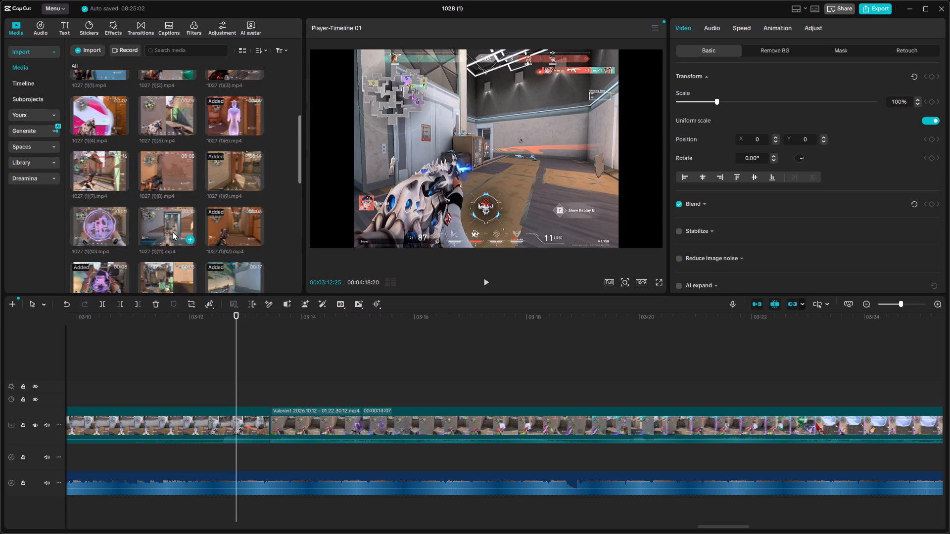
pyautogui.scroll(1, 176, 218)
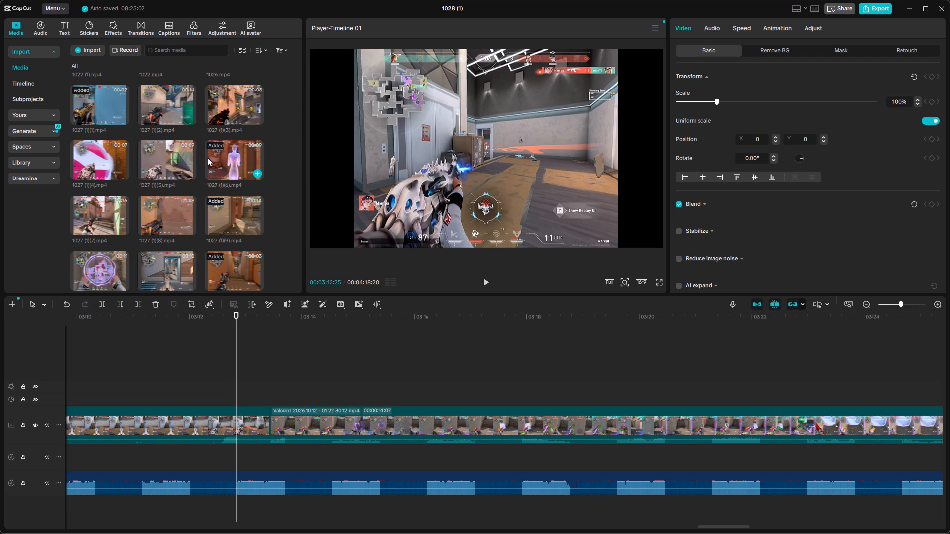
pyautogui.scroll(2, 163, 190)
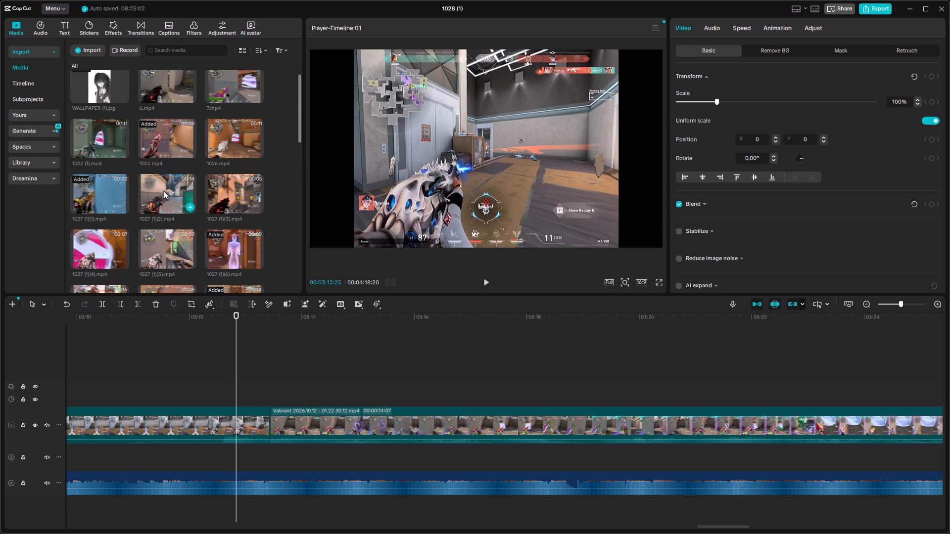
pyautogui.scroll(3, 163, 190)
pyautogui.scroll(-2, 164, 196)
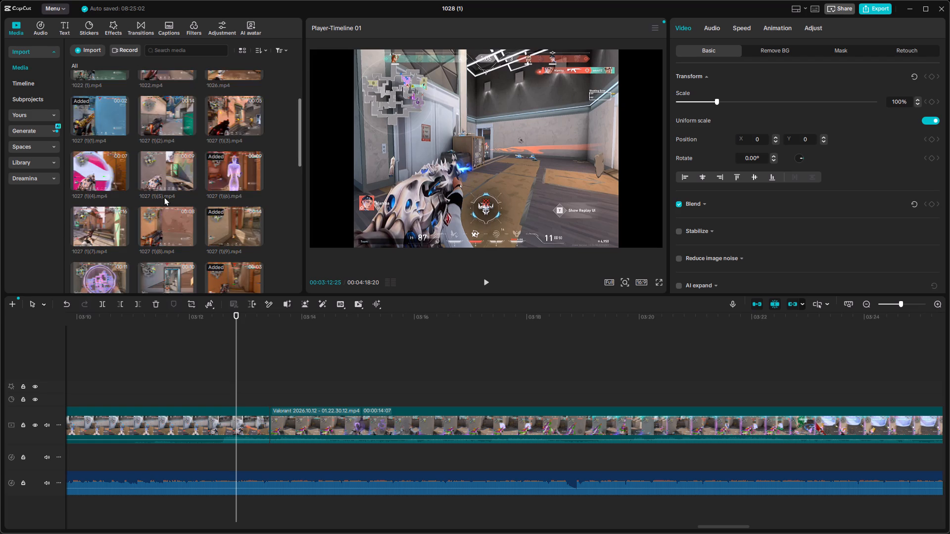
pyautogui.scroll(3, 164, 197)
pyautogui.moveTo(221, 103); pyautogui.dragTo(262, 308)
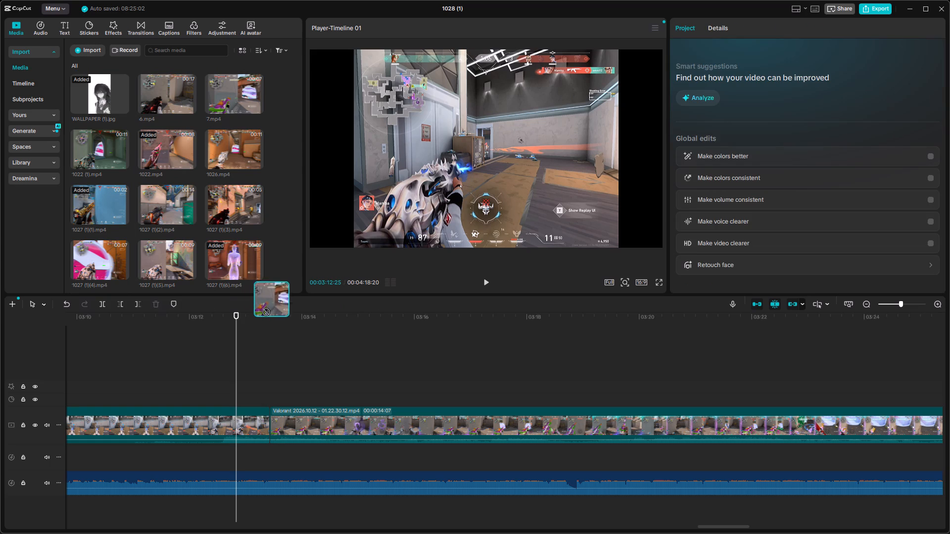
pyautogui.moveTo(262, 308); pyautogui.dragTo(269, 420)
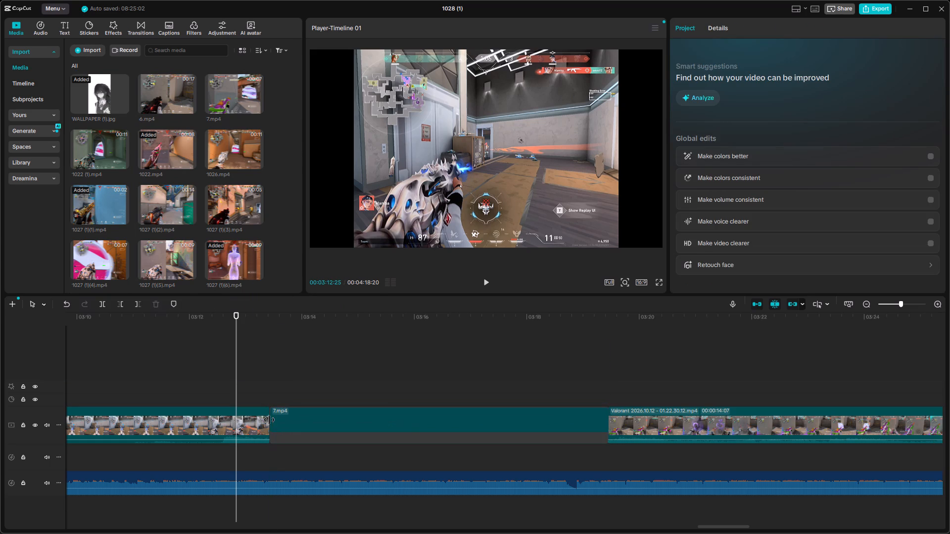
# Play and scrub across the cut from trim.mp4 into 7.mp4, around 00:03:13, to check the transition.
pyautogui.click(487, 282)
pyautogui.click(487, 282)
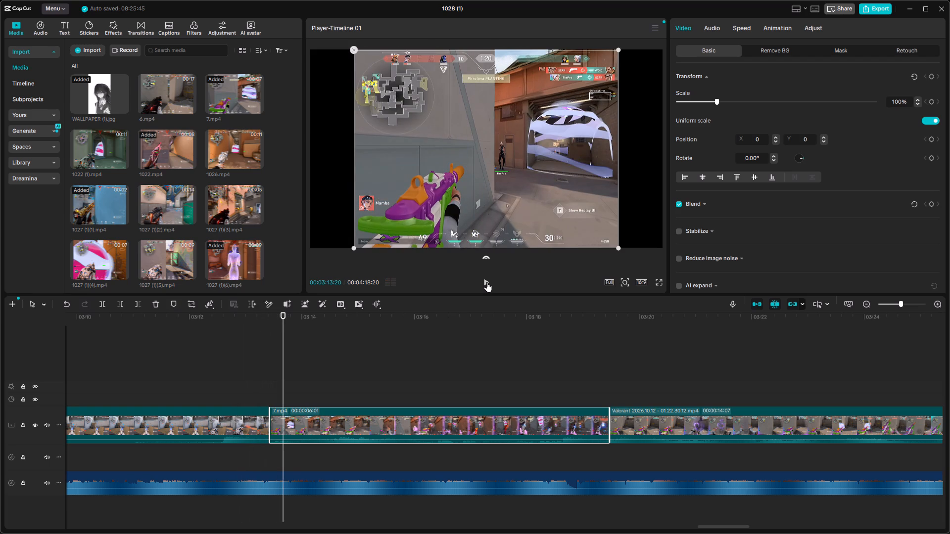
pyautogui.click(487, 282)
pyautogui.click(487, 282)
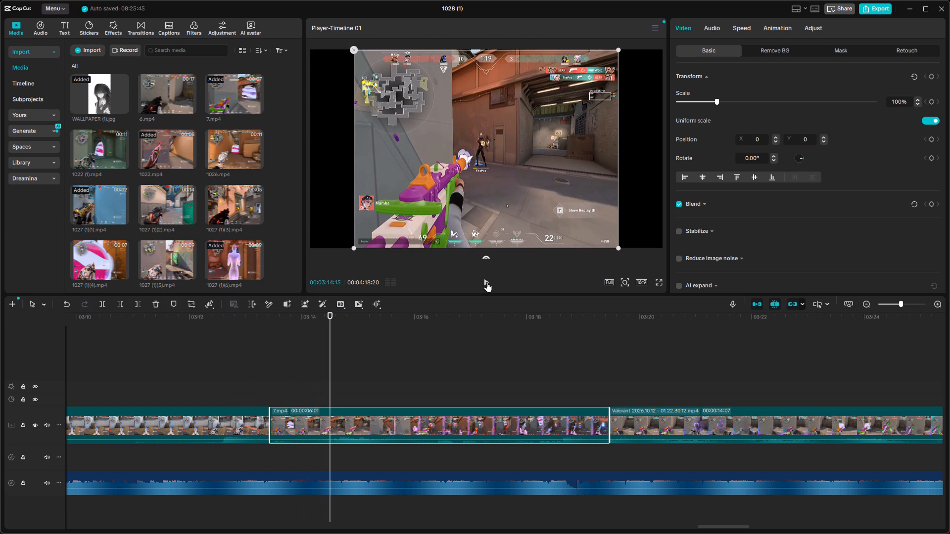
pyautogui.moveTo(331, 317); pyautogui.dragTo(297, 317)
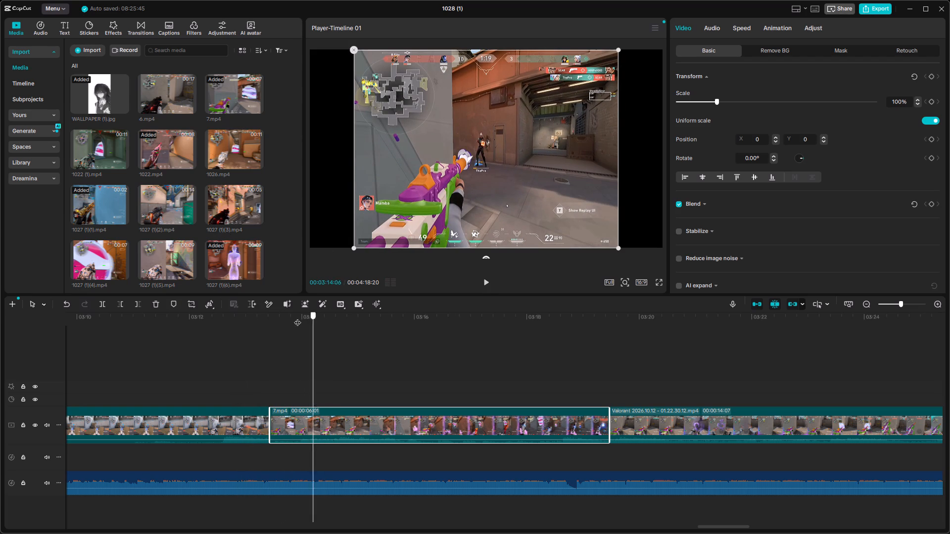
pyautogui.moveTo(297, 317); pyautogui.dragTo(269, 315)
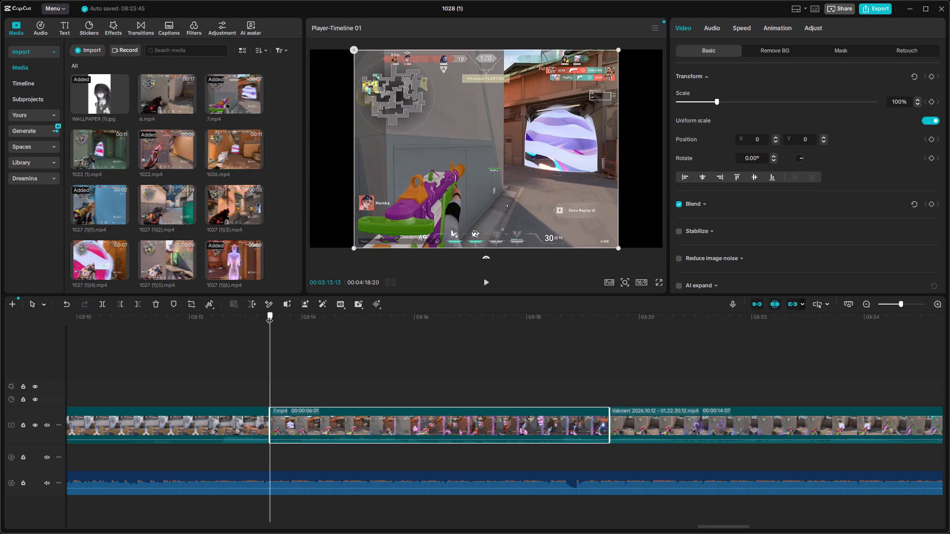
pyautogui.moveTo(269, 315); pyautogui.dragTo(240, 313)
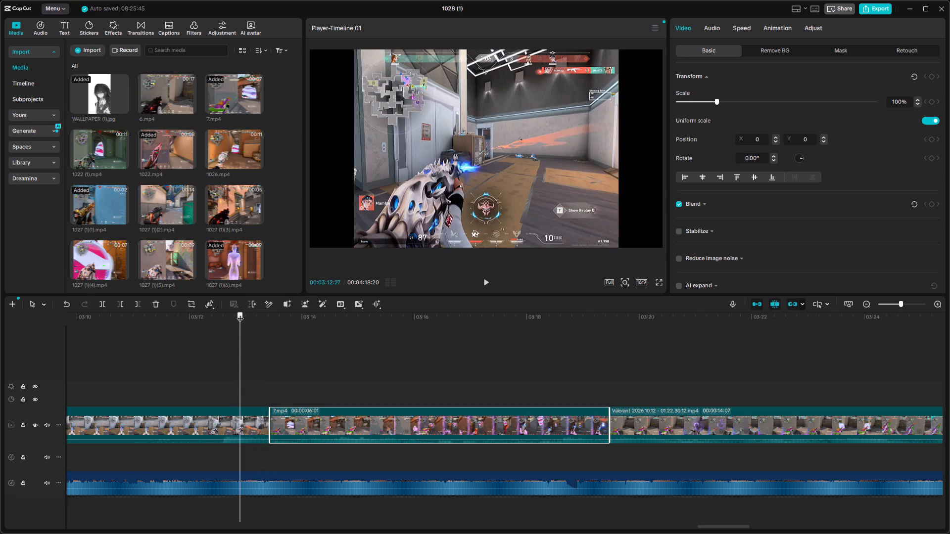
pyautogui.moveTo(240, 313); pyautogui.dragTo(266, 312)
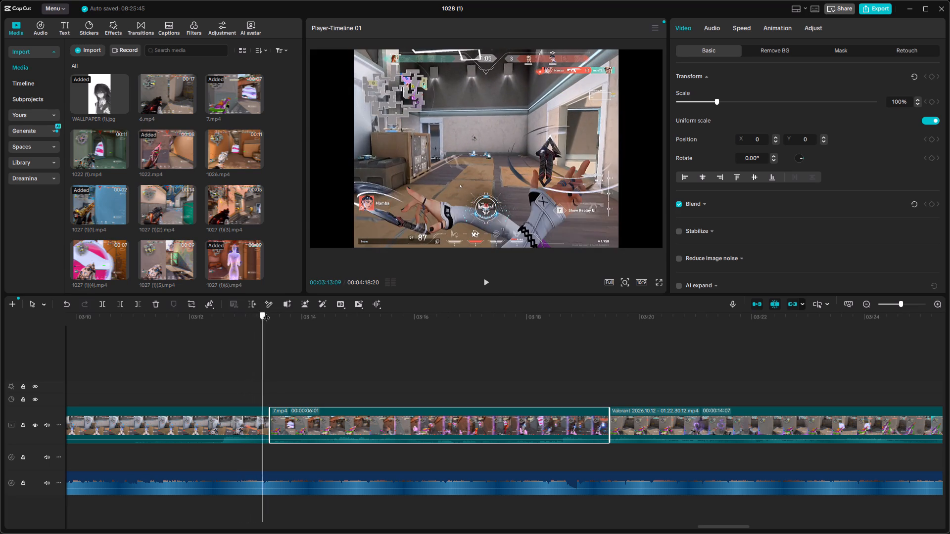
pyautogui.moveTo(266, 312); pyautogui.dragTo(268, 313)
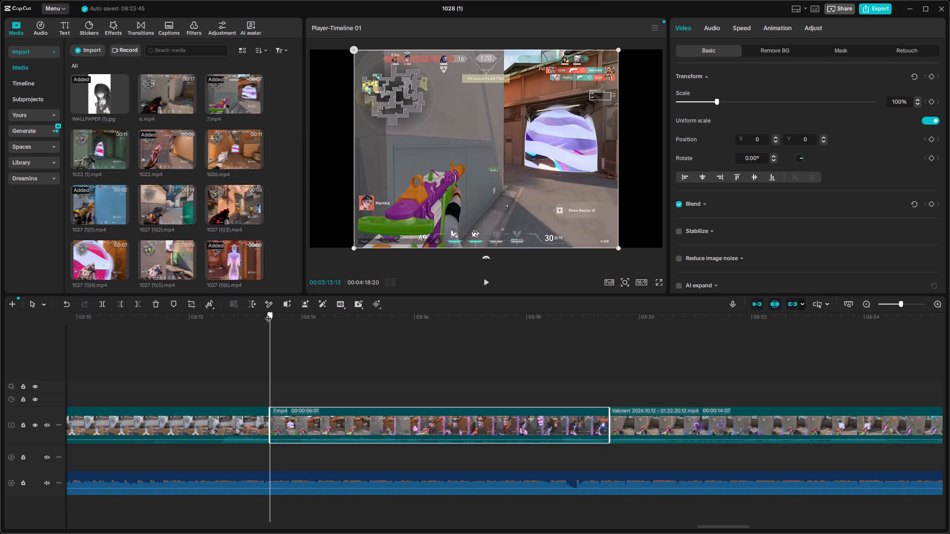
pyautogui.moveTo(268, 313); pyautogui.dragTo(274, 314)
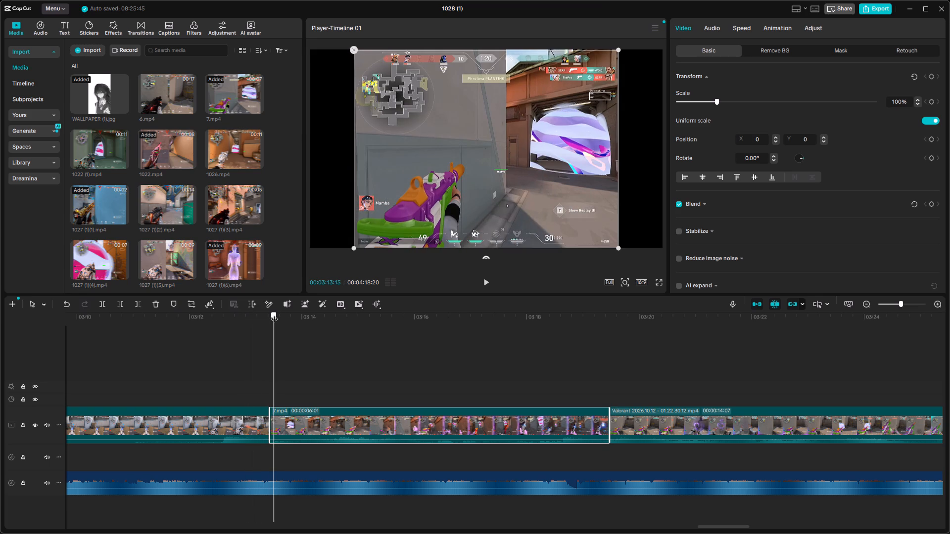
pyautogui.moveTo(274, 314); pyautogui.dragTo(271, 314)
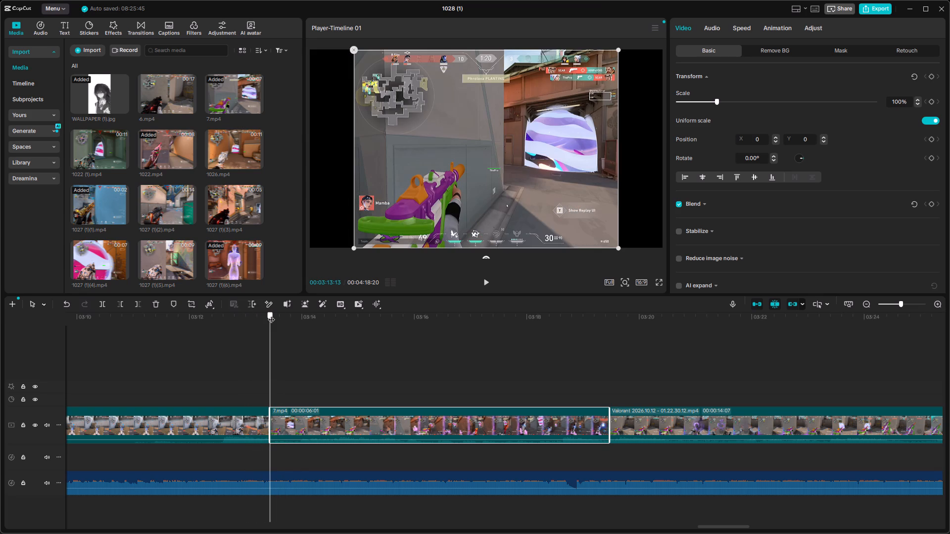
# Scrub through 7.mp4 and across its cut into Valorant 2026.10.12 - 01.22.30.12.mp4, to about 00:03:20.
pyautogui.moveTo(271, 314); pyautogui.dragTo(604, 355)
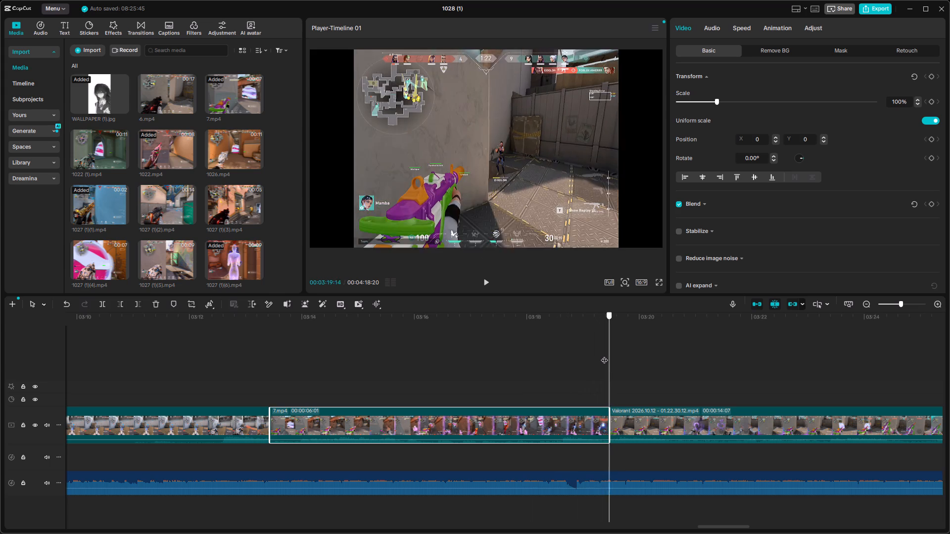
pyautogui.moveTo(604, 355); pyautogui.dragTo(237, 351)
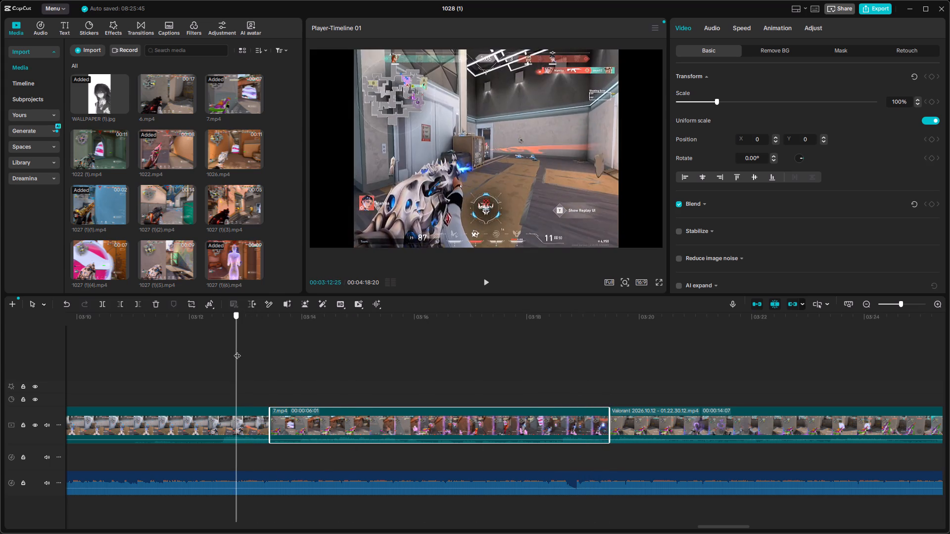
pyautogui.moveTo(237, 351); pyautogui.dragTo(573, 380)
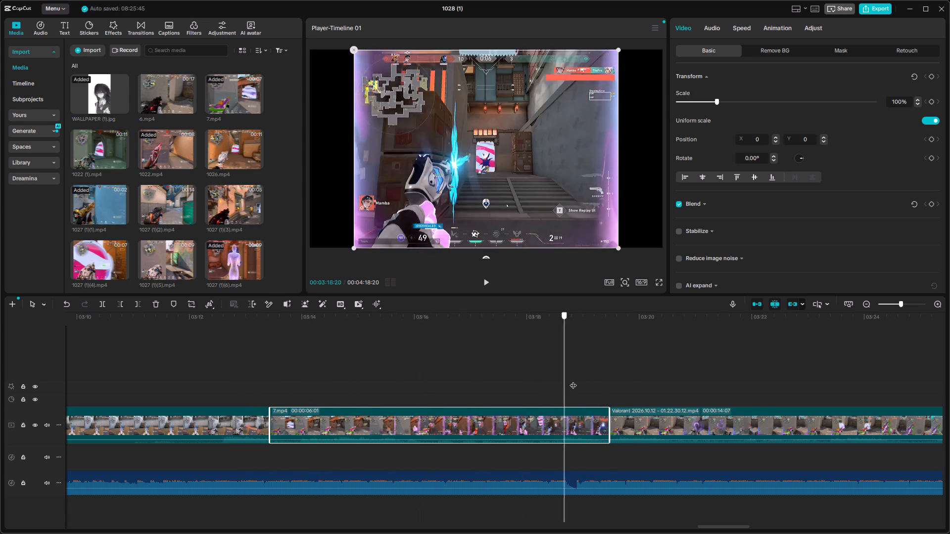
pyautogui.moveTo(573, 380); pyautogui.dragTo(589, 381)
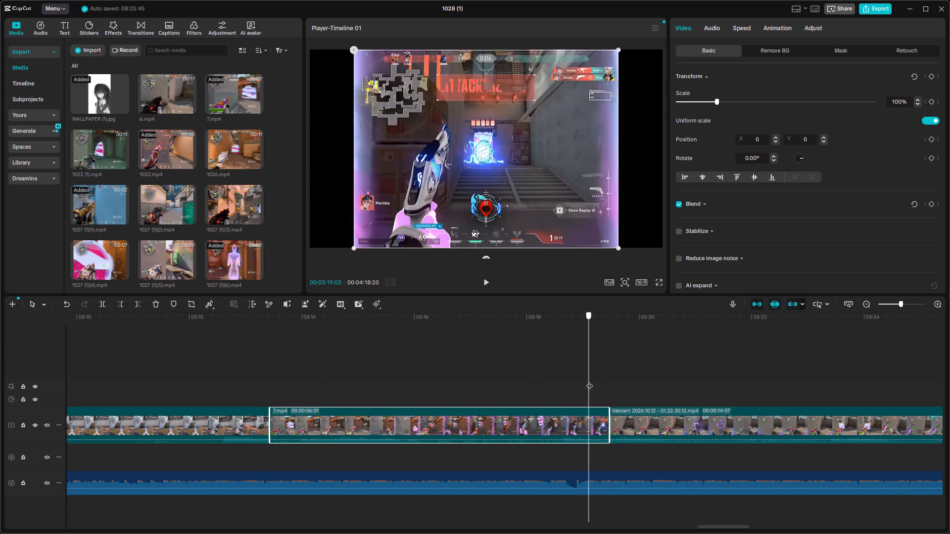
pyautogui.moveTo(589, 381); pyautogui.dragTo(612, 386)
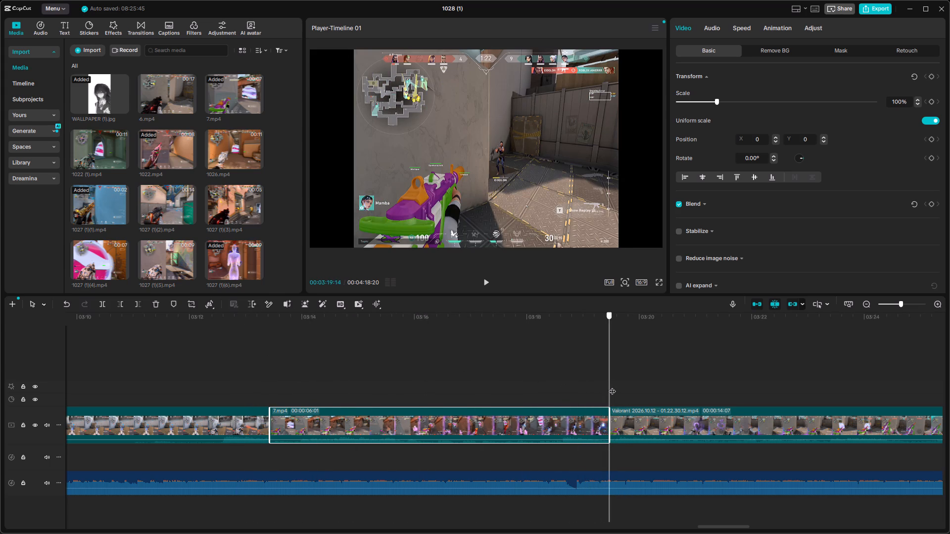
pyautogui.moveTo(612, 386); pyautogui.dragTo(639, 392)
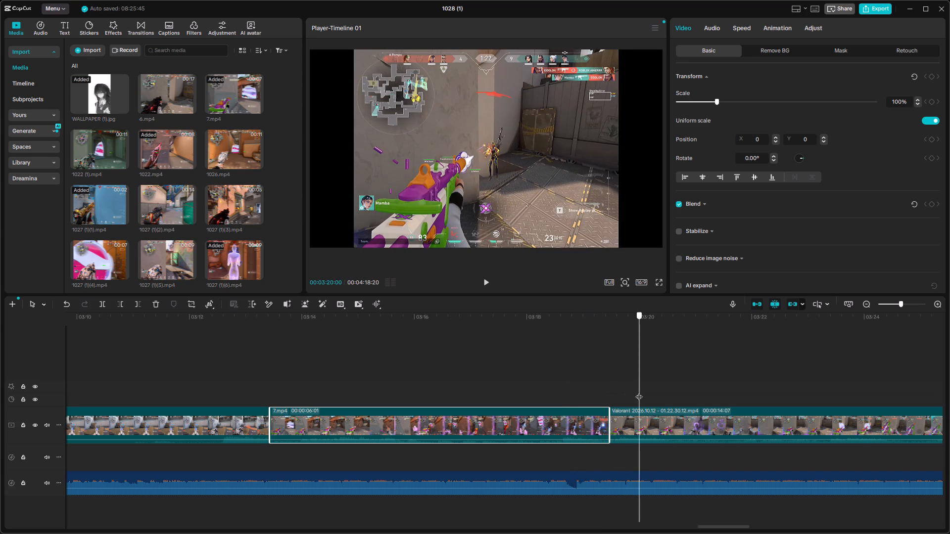
pyautogui.moveTo(639, 392); pyautogui.dragTo(643, 398)
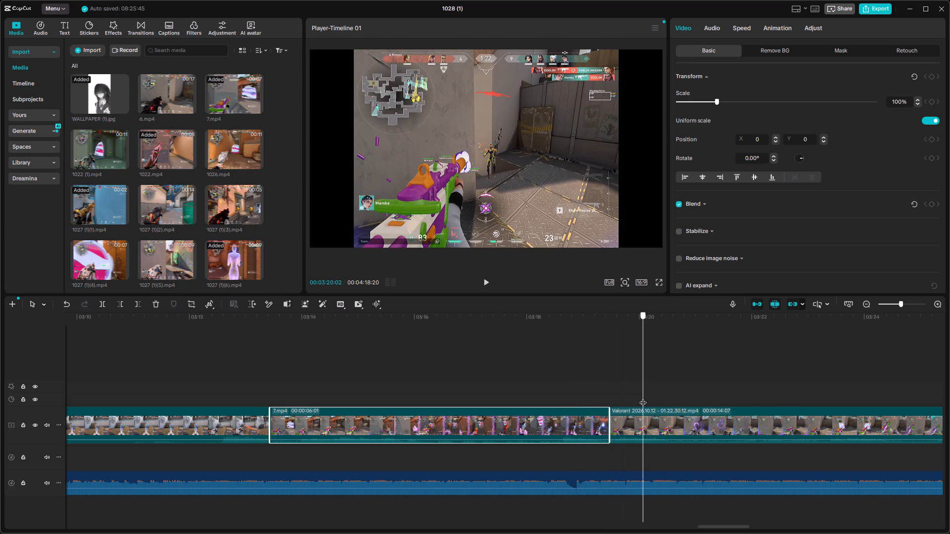
# Scrub back and forth across the cut from 7.mp4 into Valorant 2026.10.12 - 01.22.30.12.mp4, between about 00:03:17 and 00:03:20.
pyautogui.moveTo(643, 398); pyautogui.dragTo(554, 384)
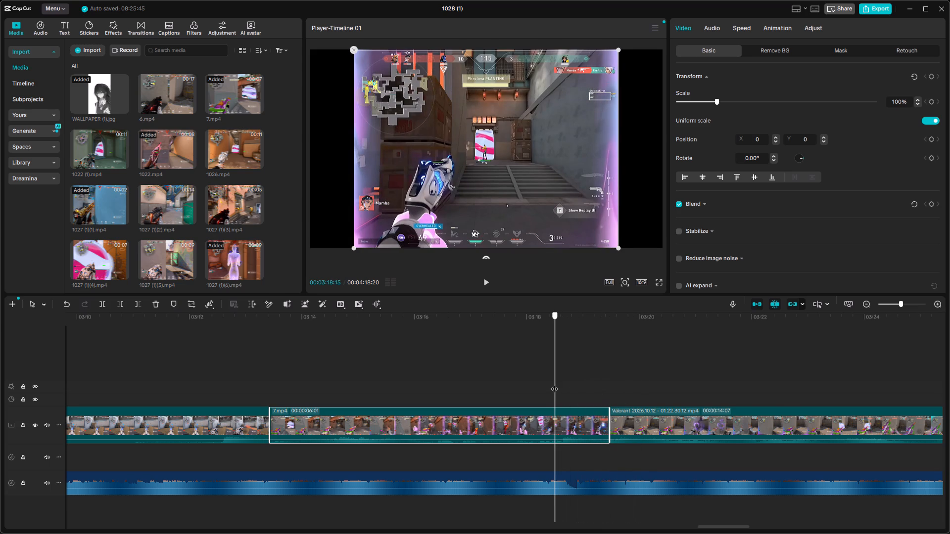
pyautogui.moveTo(554, 384); pyautogui.dragTo(514, 384)
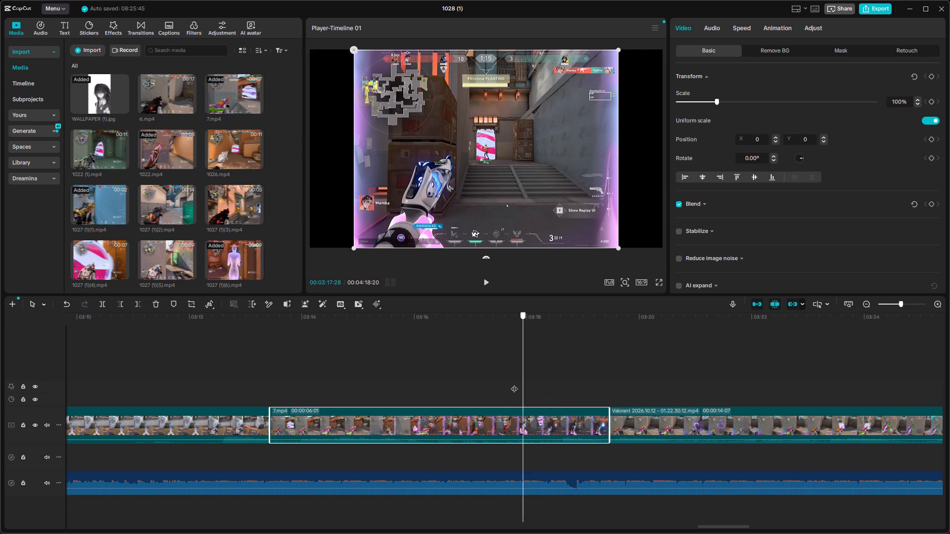
pyautogui.moveTo(514, 384); pyautogui.dragTo(622, 391)
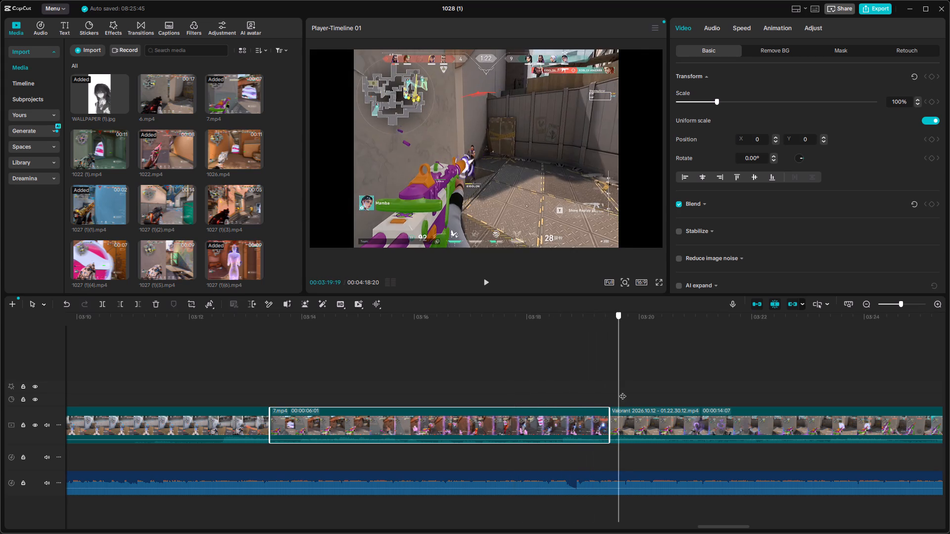
pyautogui.moveTo(622, 391); pyautogui.dragTo(628, 395)
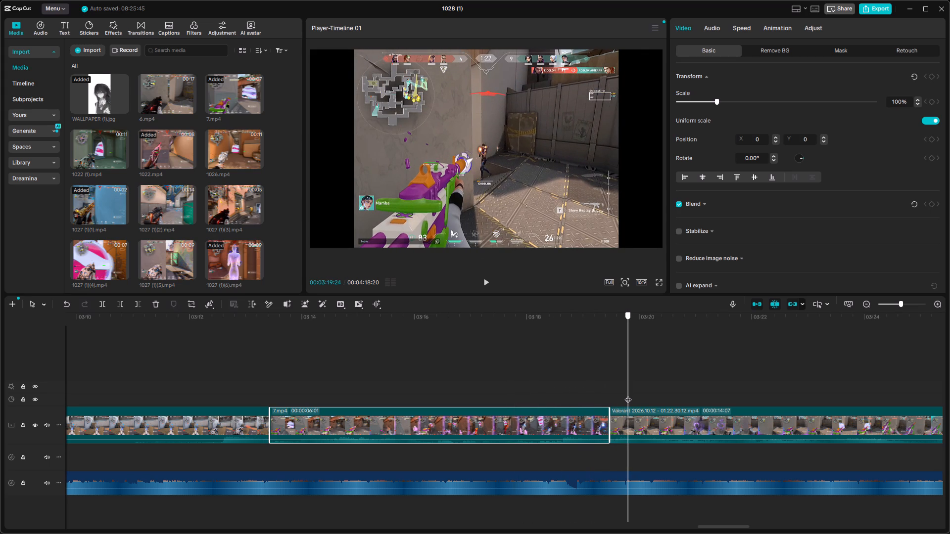
pyautogui.moveTo(628, 395); pyautogui.dragTo(559, 384)
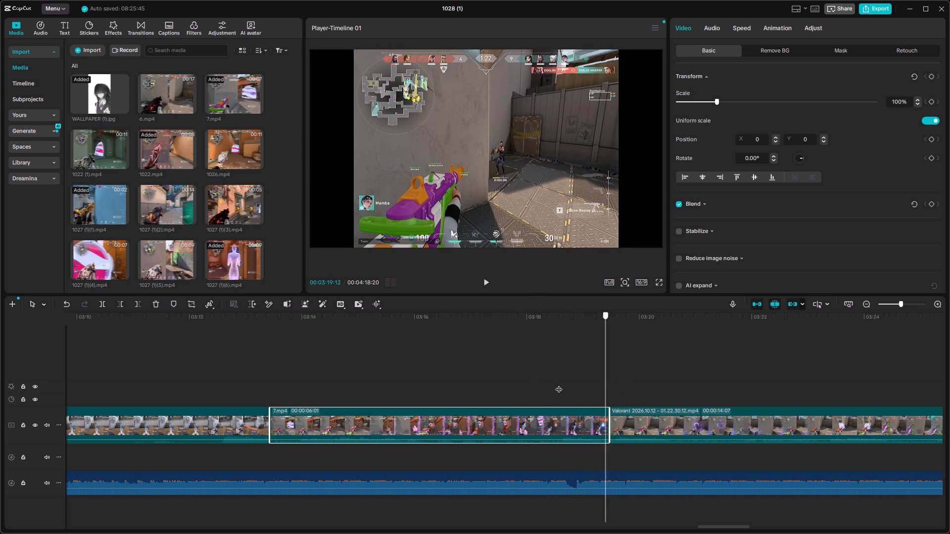
pyautogui.moveTo(559, 384); pyautogui.dragTo(603, 392)
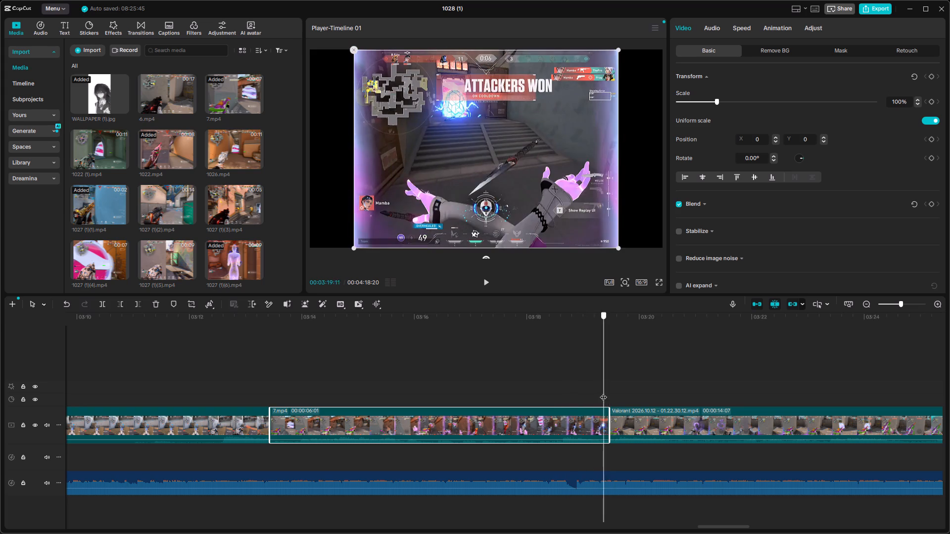
# Scrub through the Valorant clip and 1027 (1)(9).mp4 to beyond the last footage, past 00:04:00, and return to about 00:03:23.
pyautogui.moveTo(603, 392); pyautogui.dragTo(855, 410)
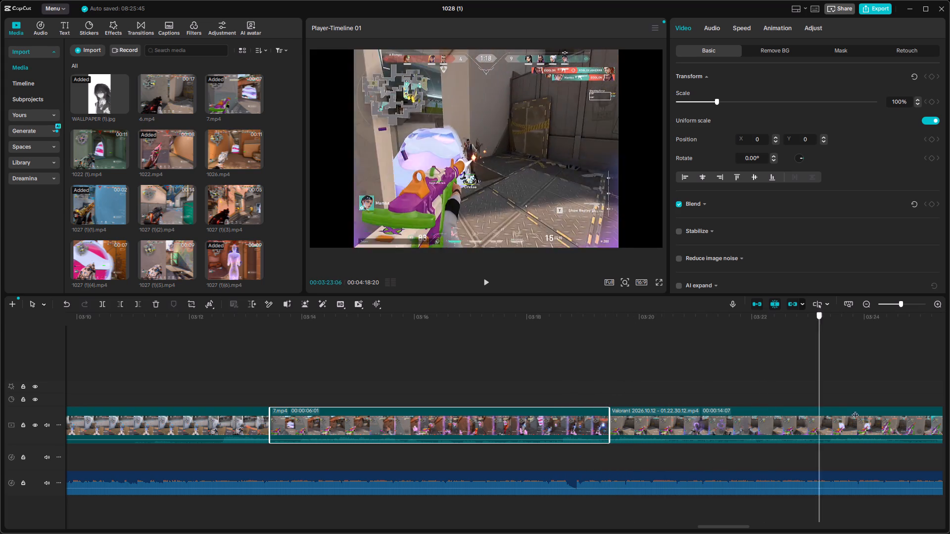
pyautogui.moveTo(855, 410); pyautogui.dragTo(949, 420)
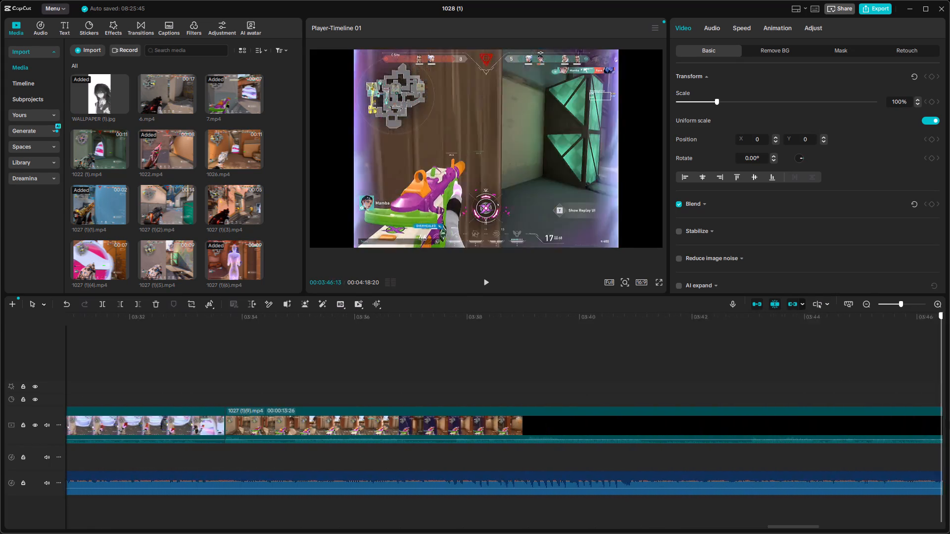
pyautogui.moveTo(949, 420); pyautogui.dragTo(425, 387)
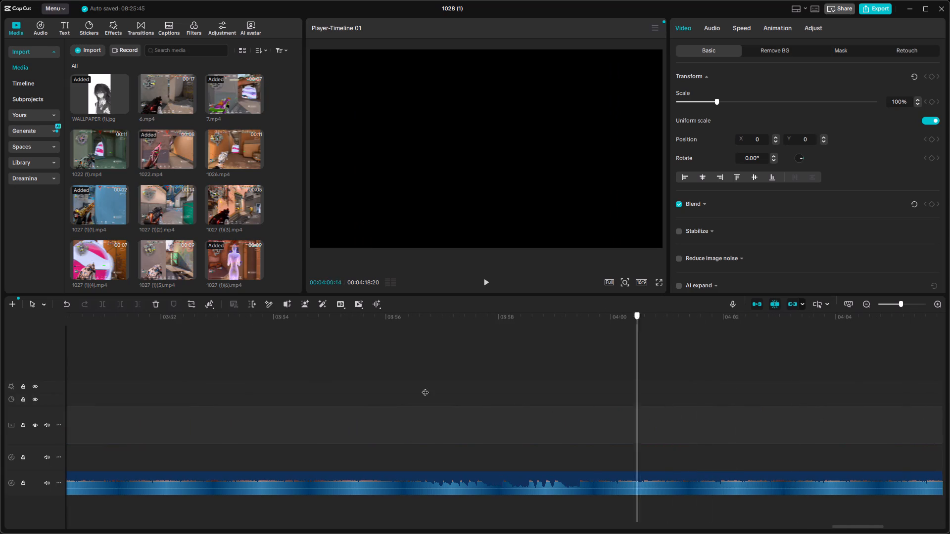
pyautogui.moveTo(425, 387); pyautogui.dragTo(0, 353)
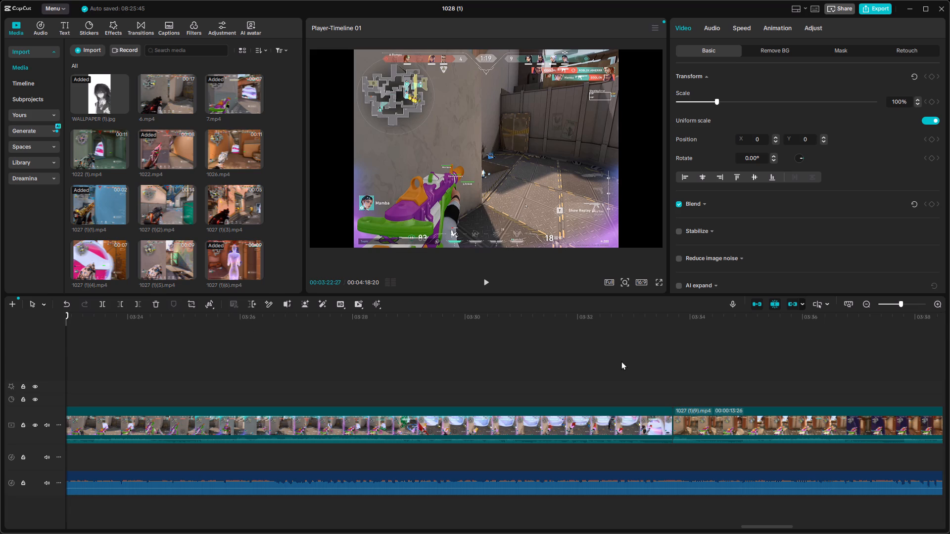
pyautogui.scroll(-5, 443, 359)
pyautogui.scroll(-7, 523, 426)
pyautogui.moveTo(65, 317); pyautogui.dragTo(452, 375)
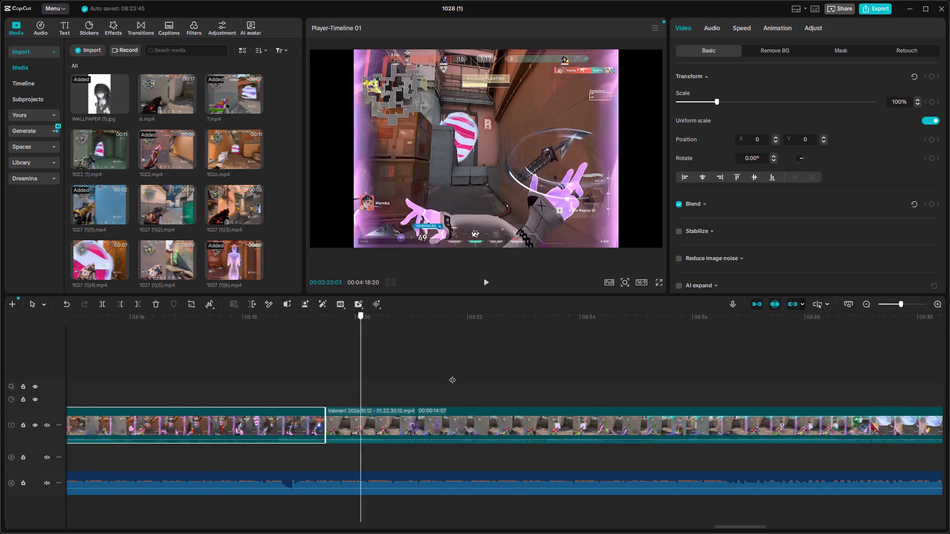
pyautogui.moveTo(452, 375); pyautogui.dragTo(549, 390)
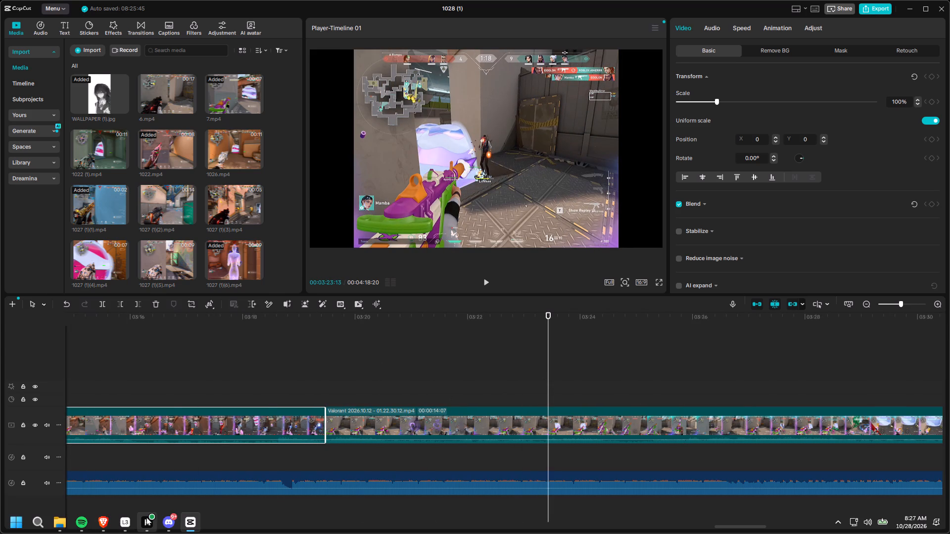